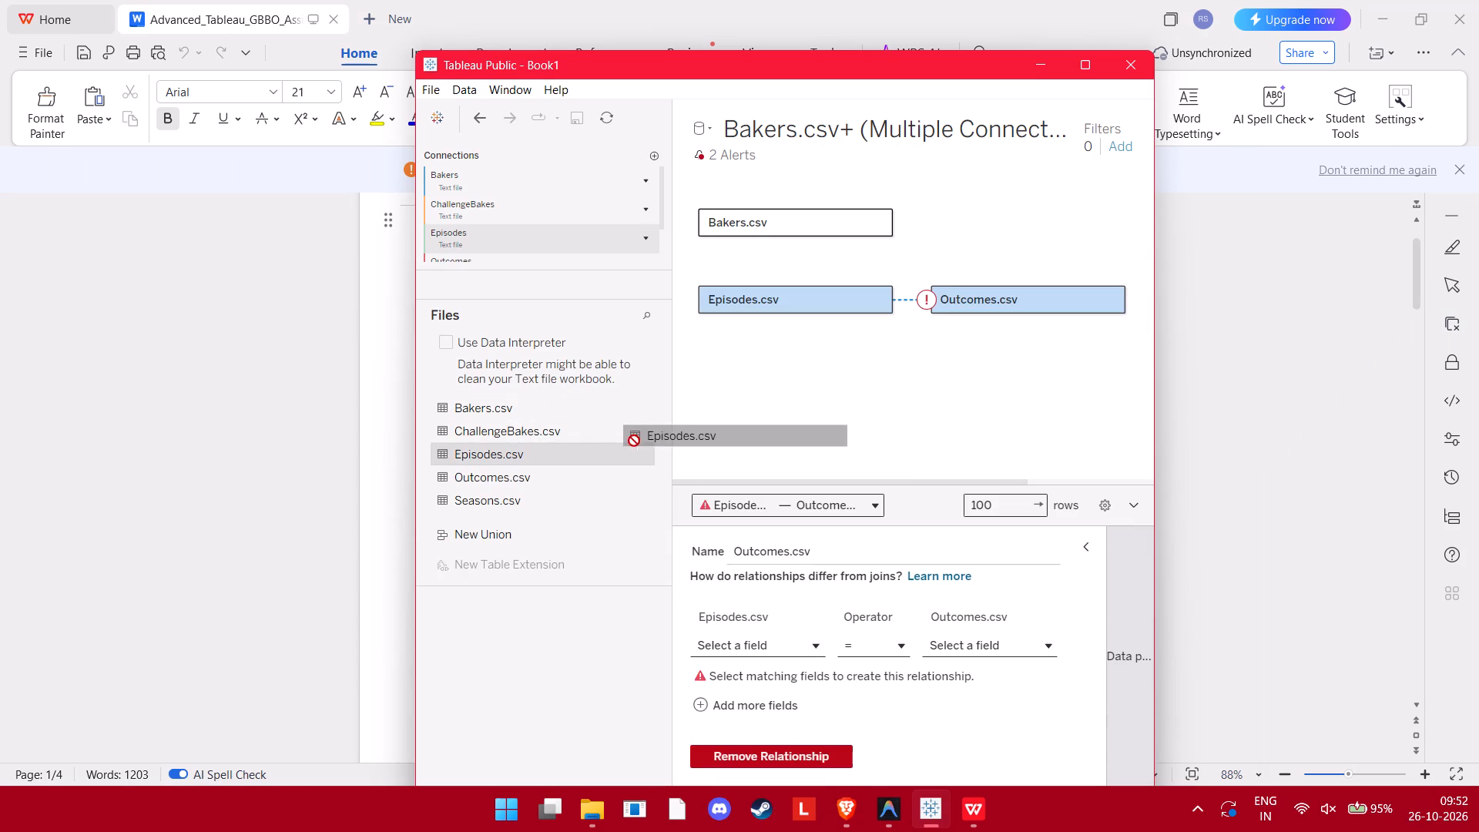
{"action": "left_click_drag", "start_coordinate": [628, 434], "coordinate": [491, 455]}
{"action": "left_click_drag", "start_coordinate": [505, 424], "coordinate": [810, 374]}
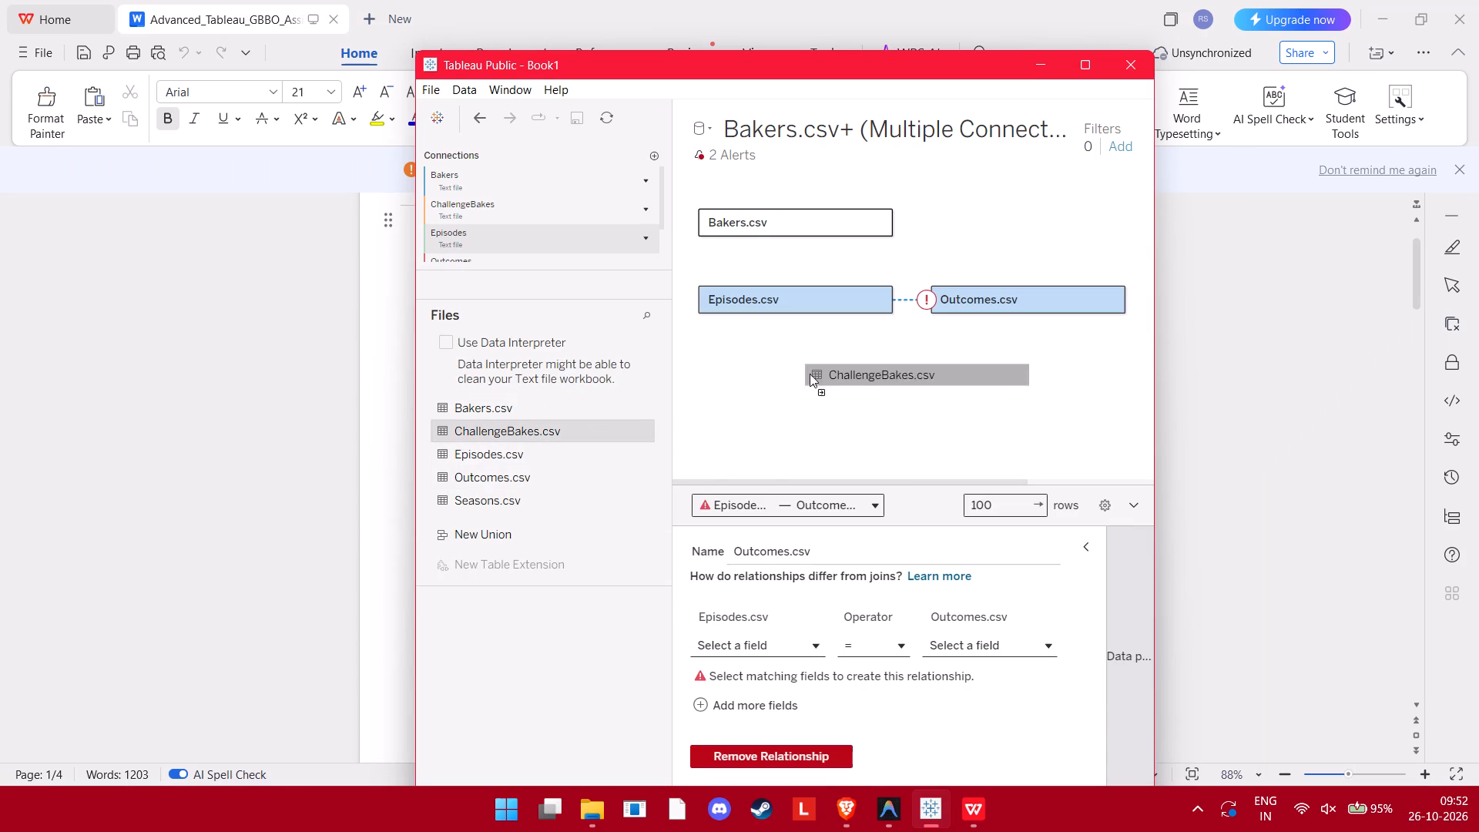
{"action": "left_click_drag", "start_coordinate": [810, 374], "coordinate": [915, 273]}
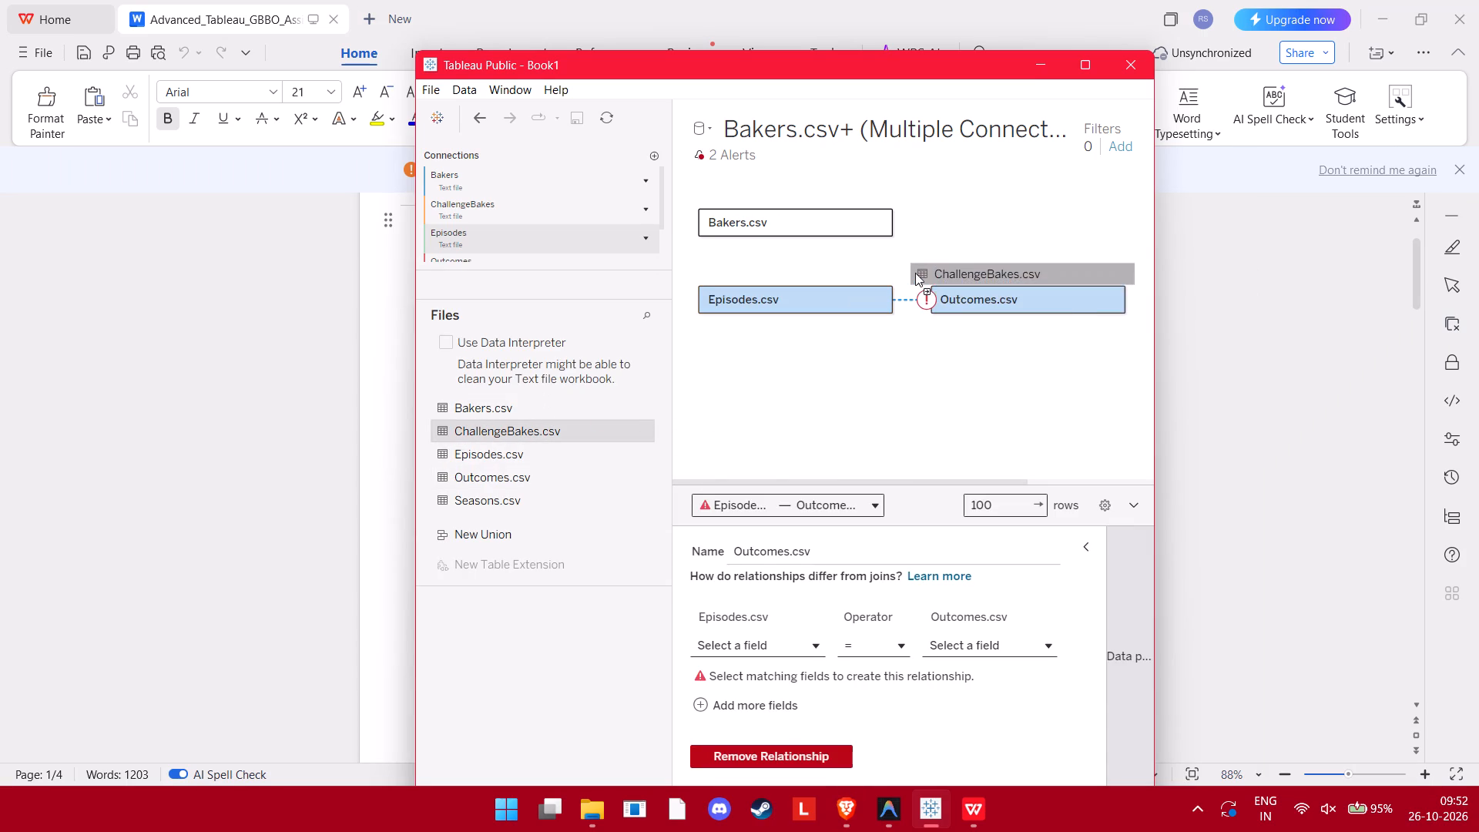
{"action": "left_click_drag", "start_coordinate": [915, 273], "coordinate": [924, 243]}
Inspect the alert on the relationship between Episodes.csv and Outcomes.csv, and enlarge the Tableau window to full screen.
{"action": "left_click", "coordinate": [941, 290]}
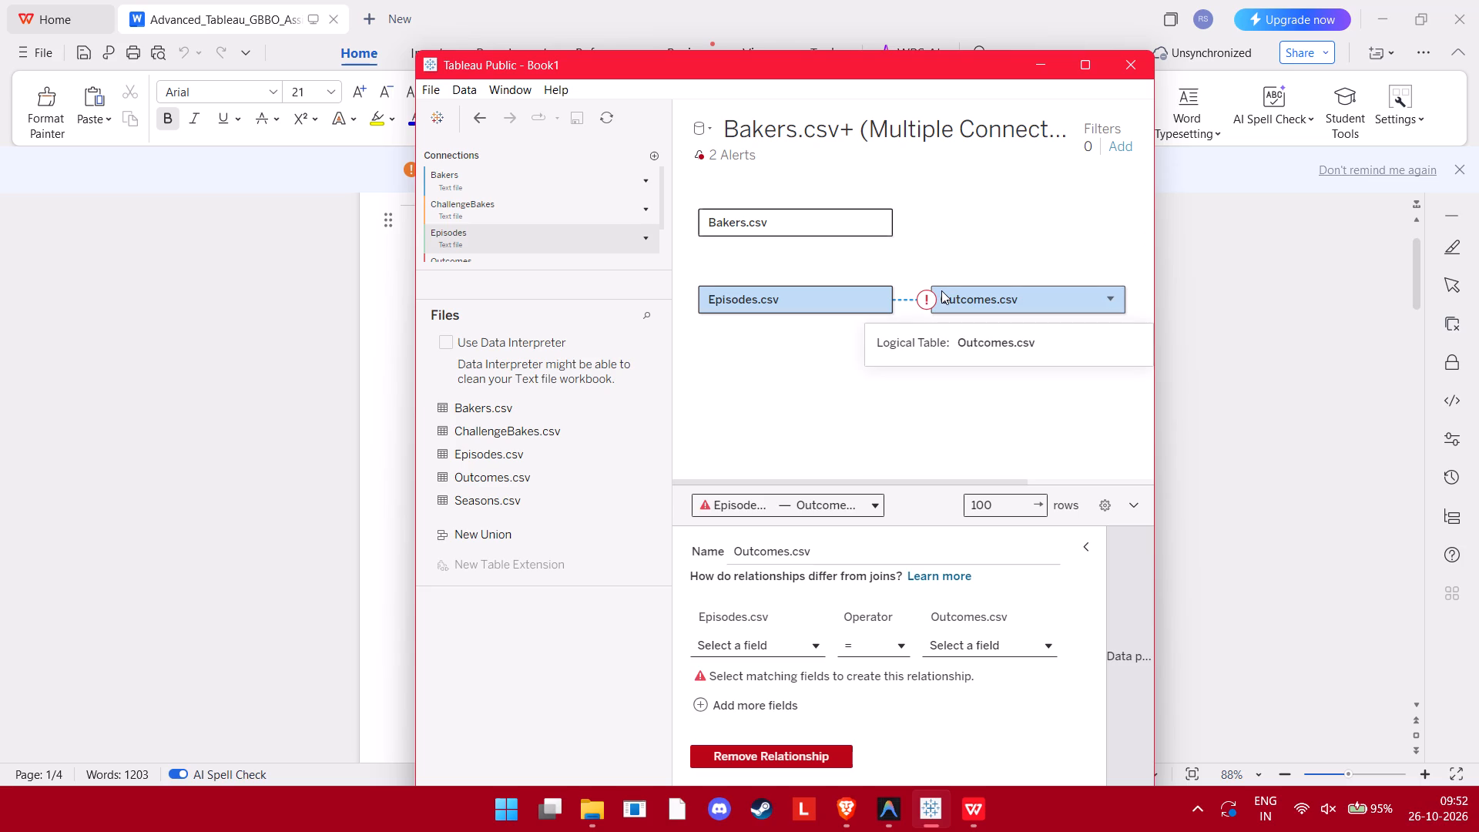
{"action": "left_click", "coordinate": [942, 290]}
{"action": "left_click", "coordinate": [931, 306]}
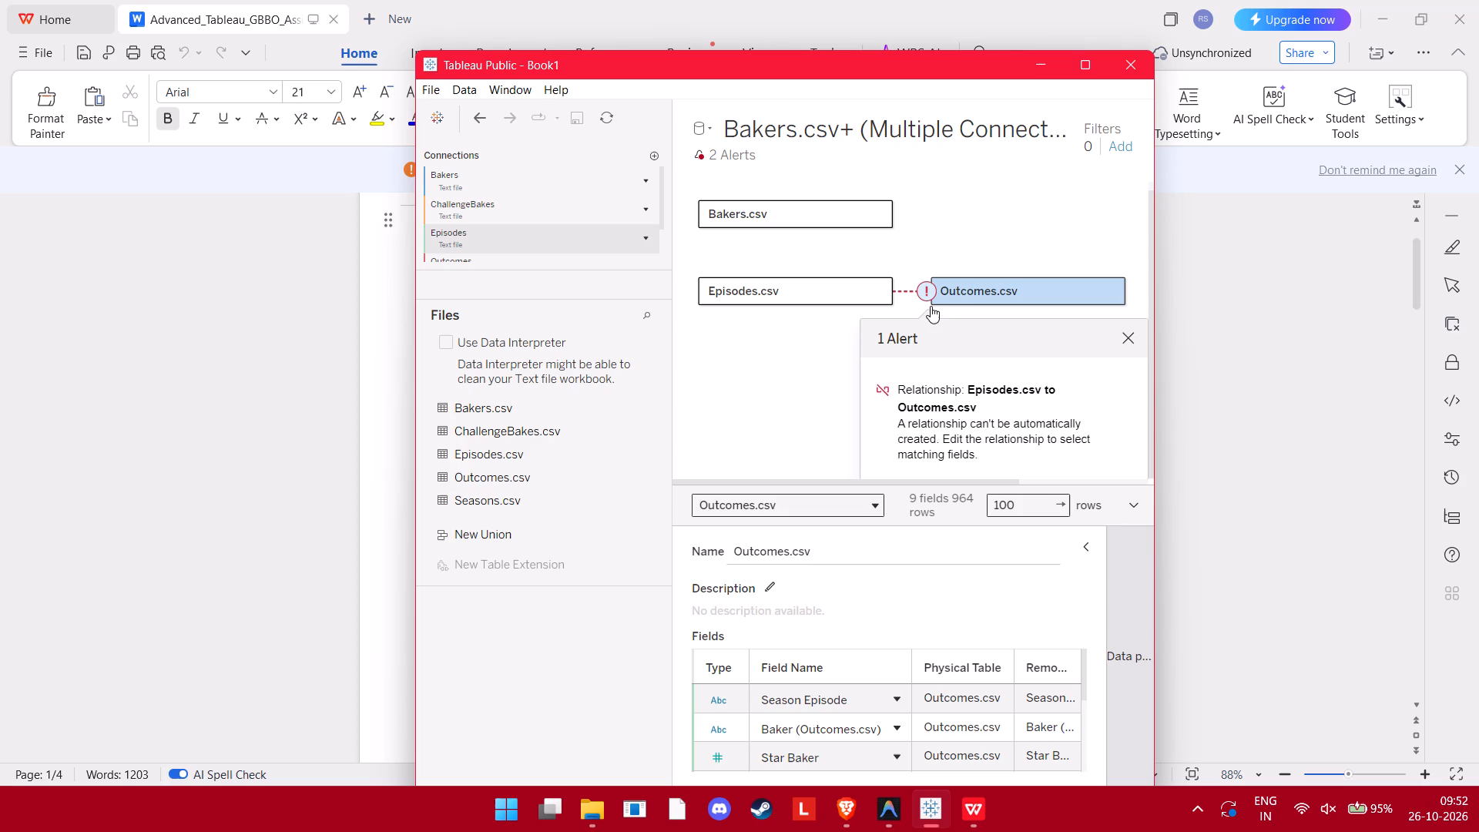
{"action": "left_click", "coordinate": [1082, 52]}
{"action": "left_click", "coordinate": [766, 242]}
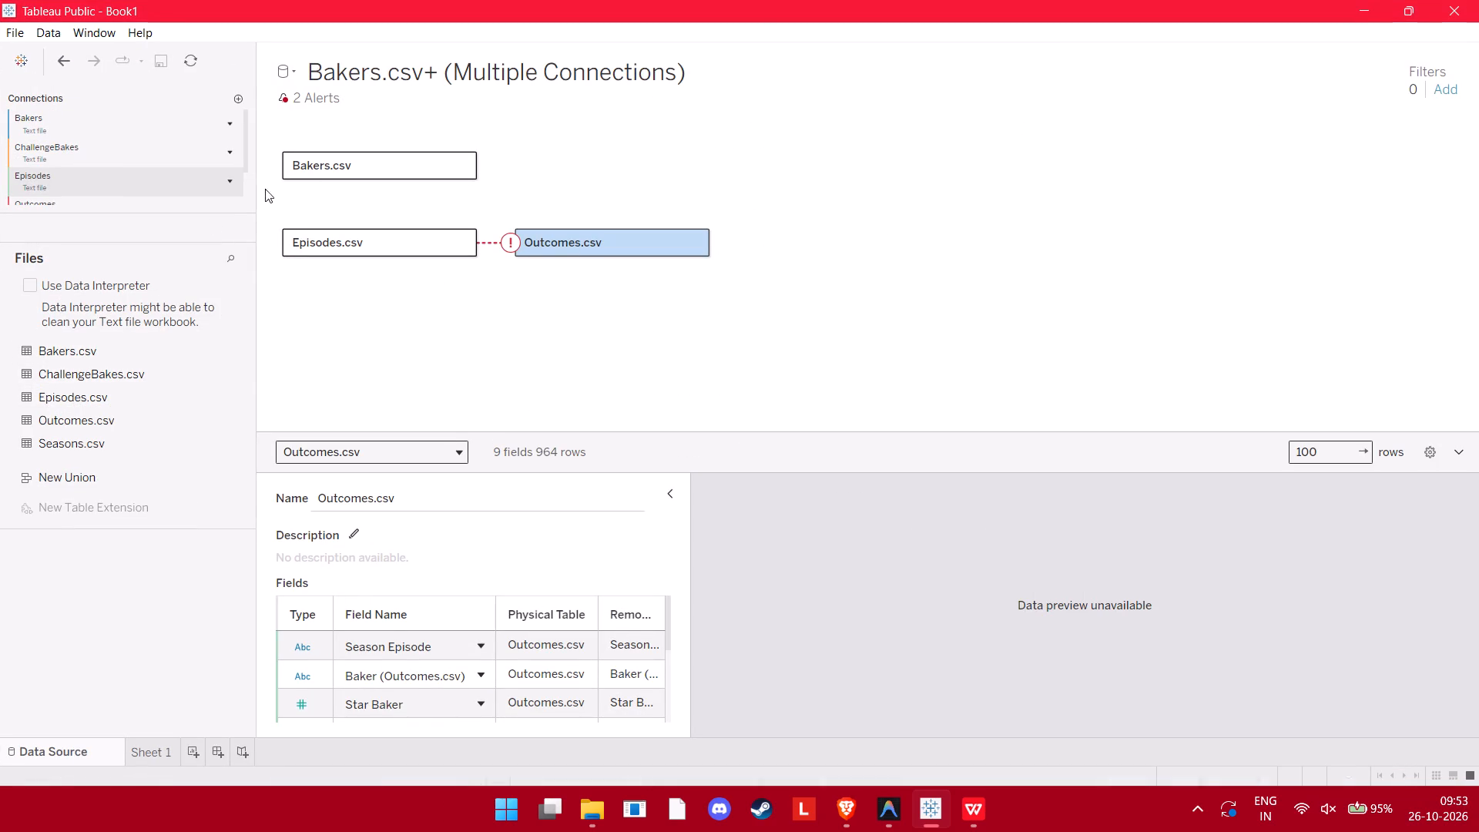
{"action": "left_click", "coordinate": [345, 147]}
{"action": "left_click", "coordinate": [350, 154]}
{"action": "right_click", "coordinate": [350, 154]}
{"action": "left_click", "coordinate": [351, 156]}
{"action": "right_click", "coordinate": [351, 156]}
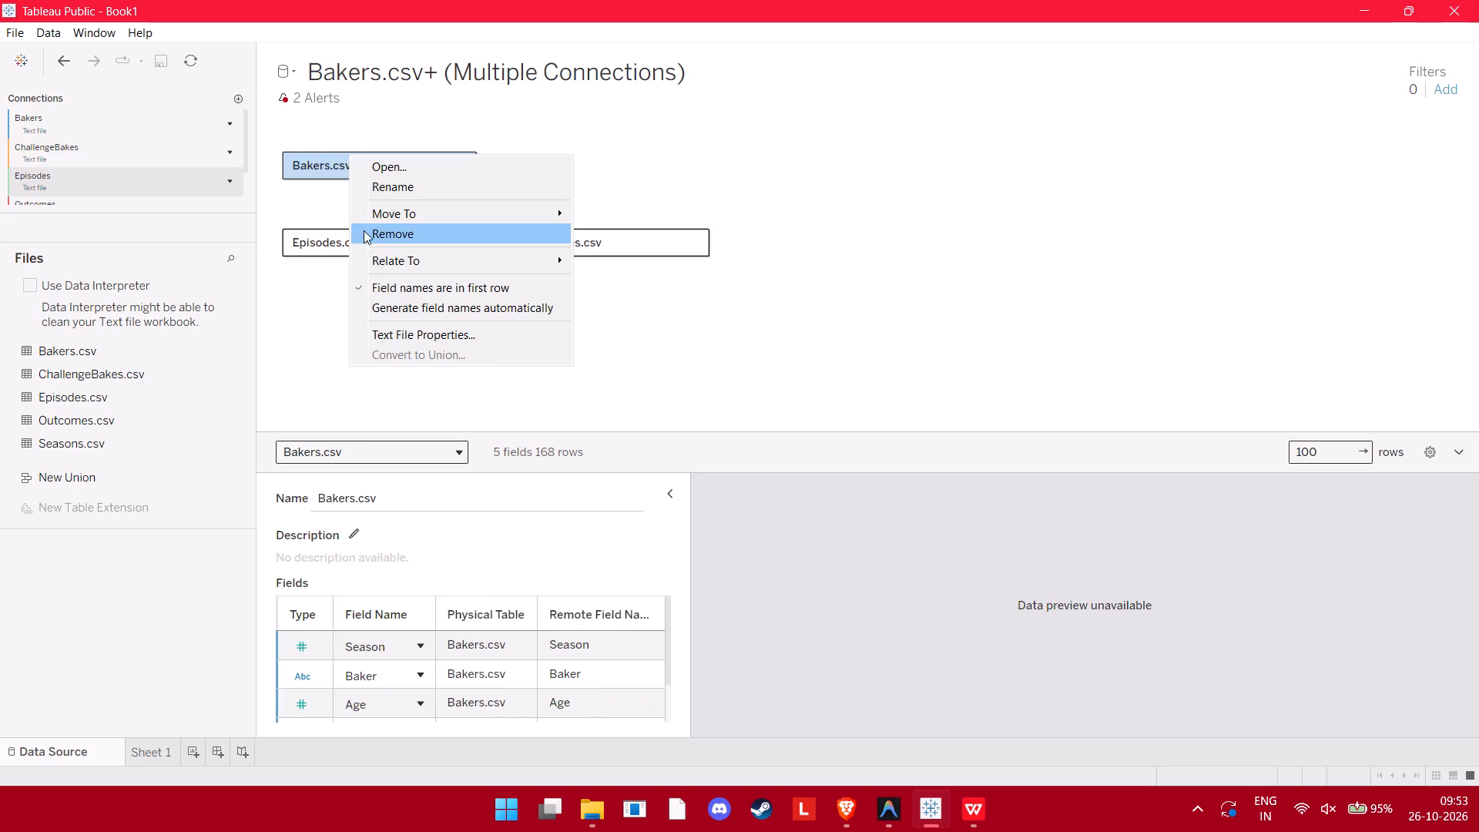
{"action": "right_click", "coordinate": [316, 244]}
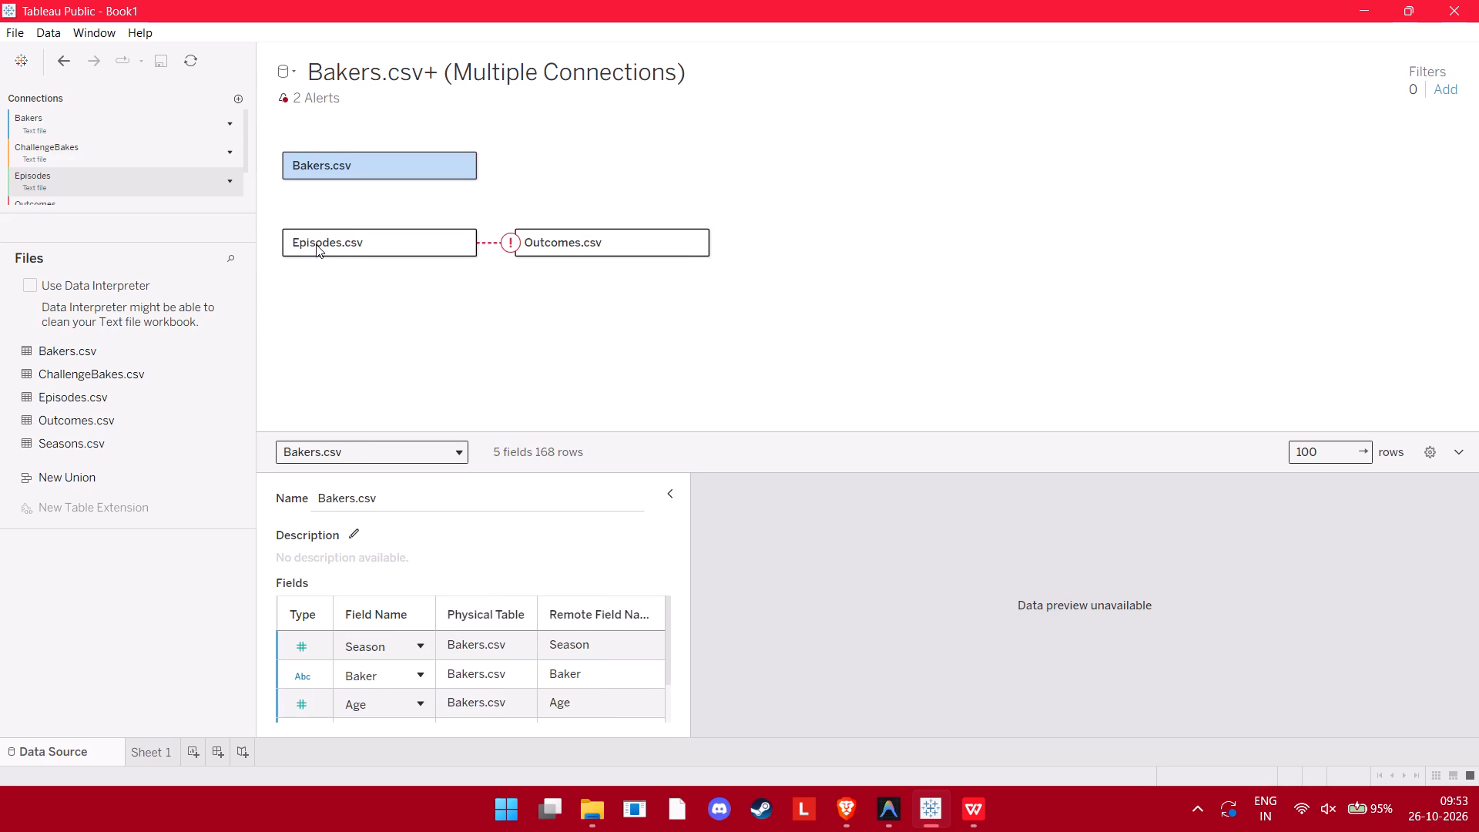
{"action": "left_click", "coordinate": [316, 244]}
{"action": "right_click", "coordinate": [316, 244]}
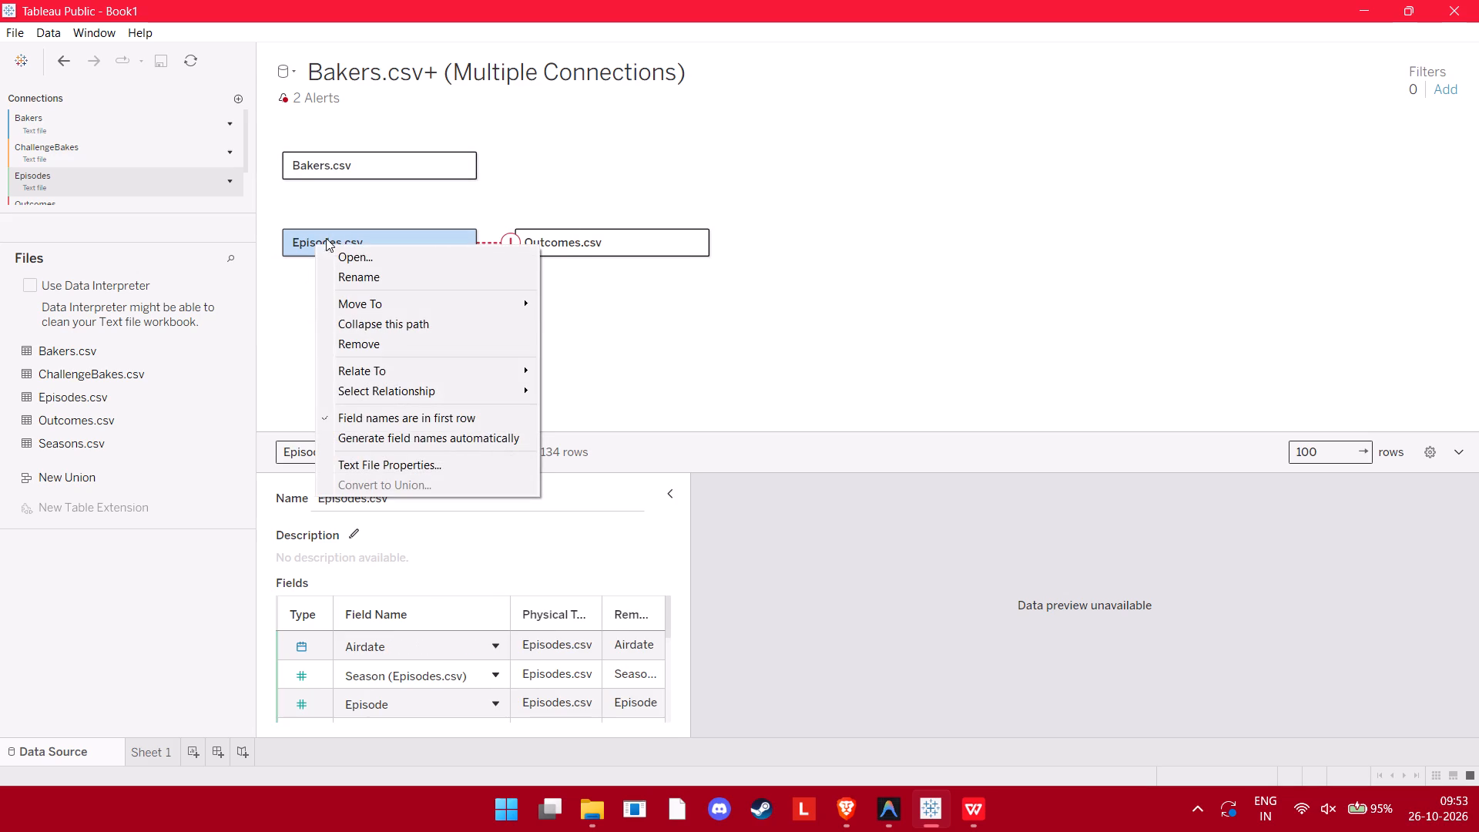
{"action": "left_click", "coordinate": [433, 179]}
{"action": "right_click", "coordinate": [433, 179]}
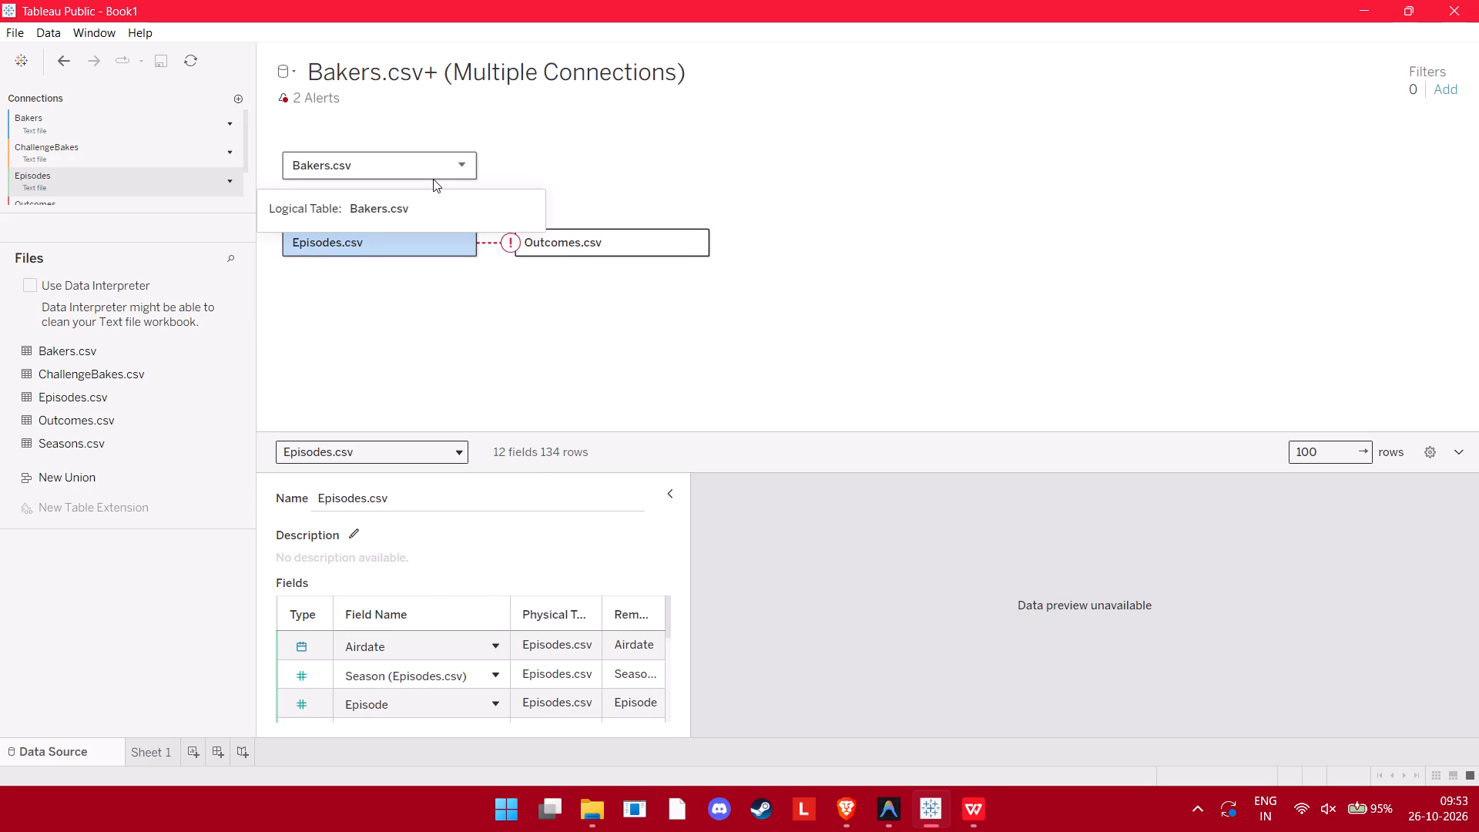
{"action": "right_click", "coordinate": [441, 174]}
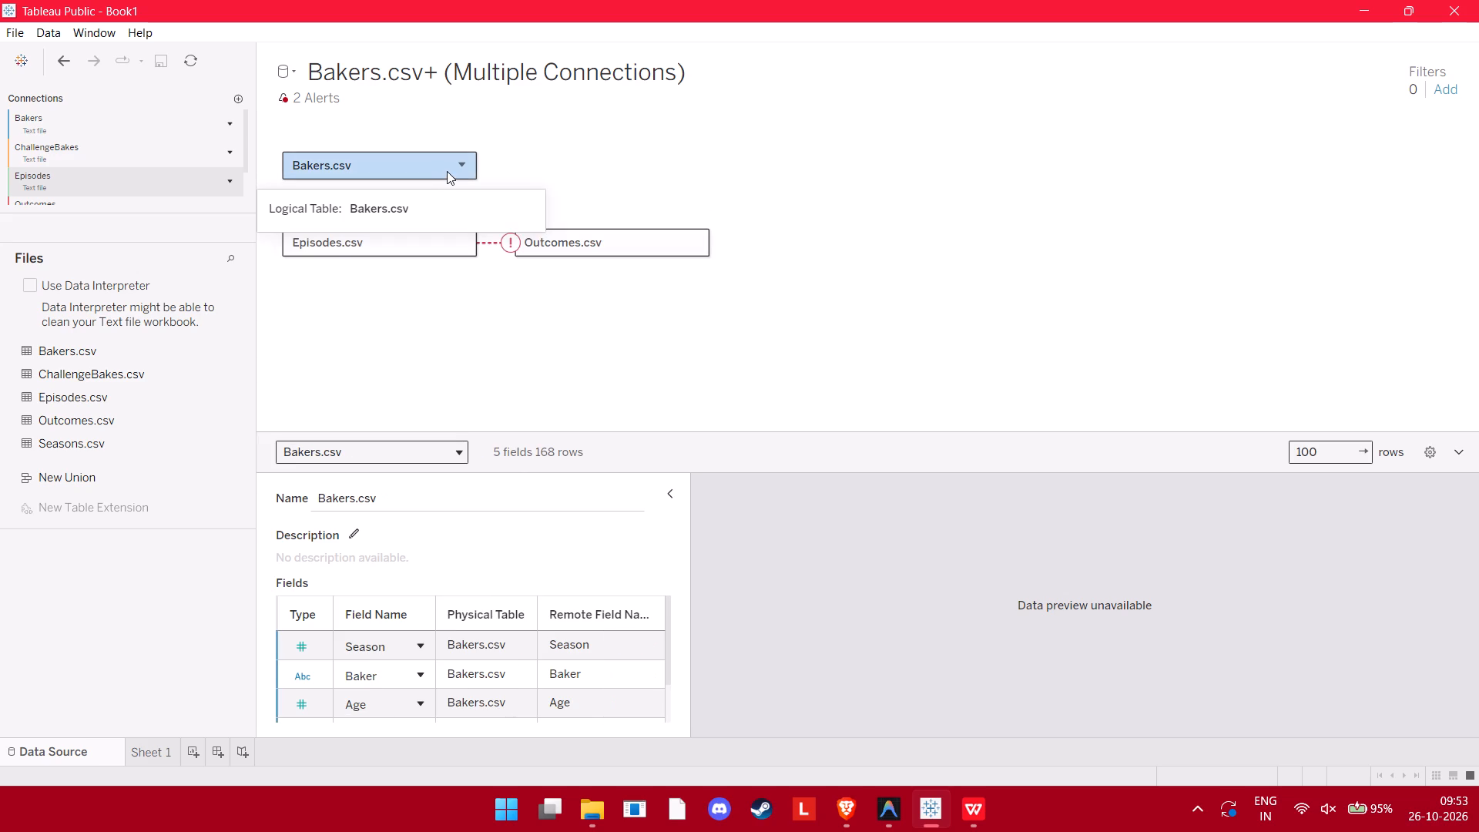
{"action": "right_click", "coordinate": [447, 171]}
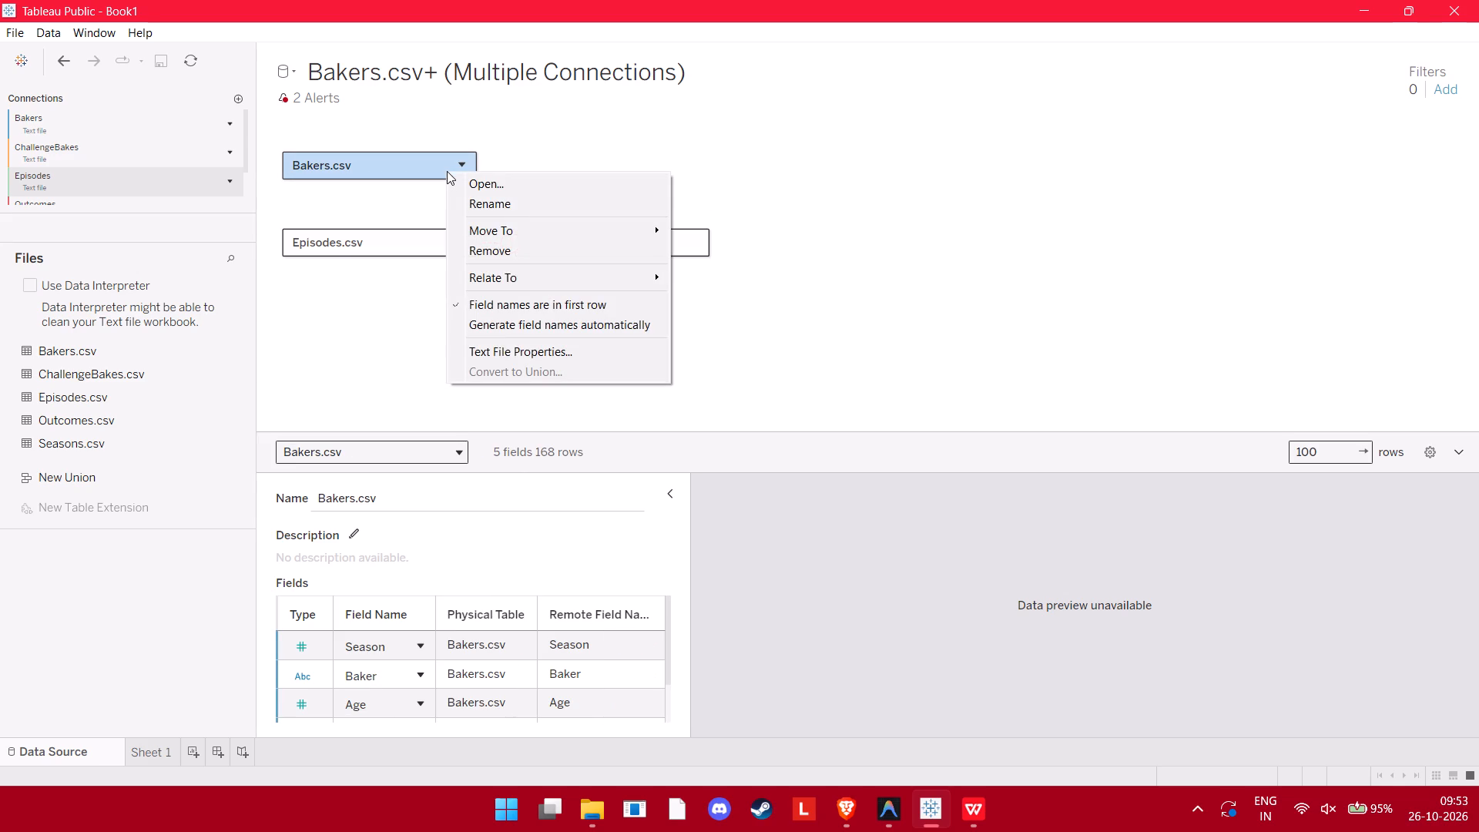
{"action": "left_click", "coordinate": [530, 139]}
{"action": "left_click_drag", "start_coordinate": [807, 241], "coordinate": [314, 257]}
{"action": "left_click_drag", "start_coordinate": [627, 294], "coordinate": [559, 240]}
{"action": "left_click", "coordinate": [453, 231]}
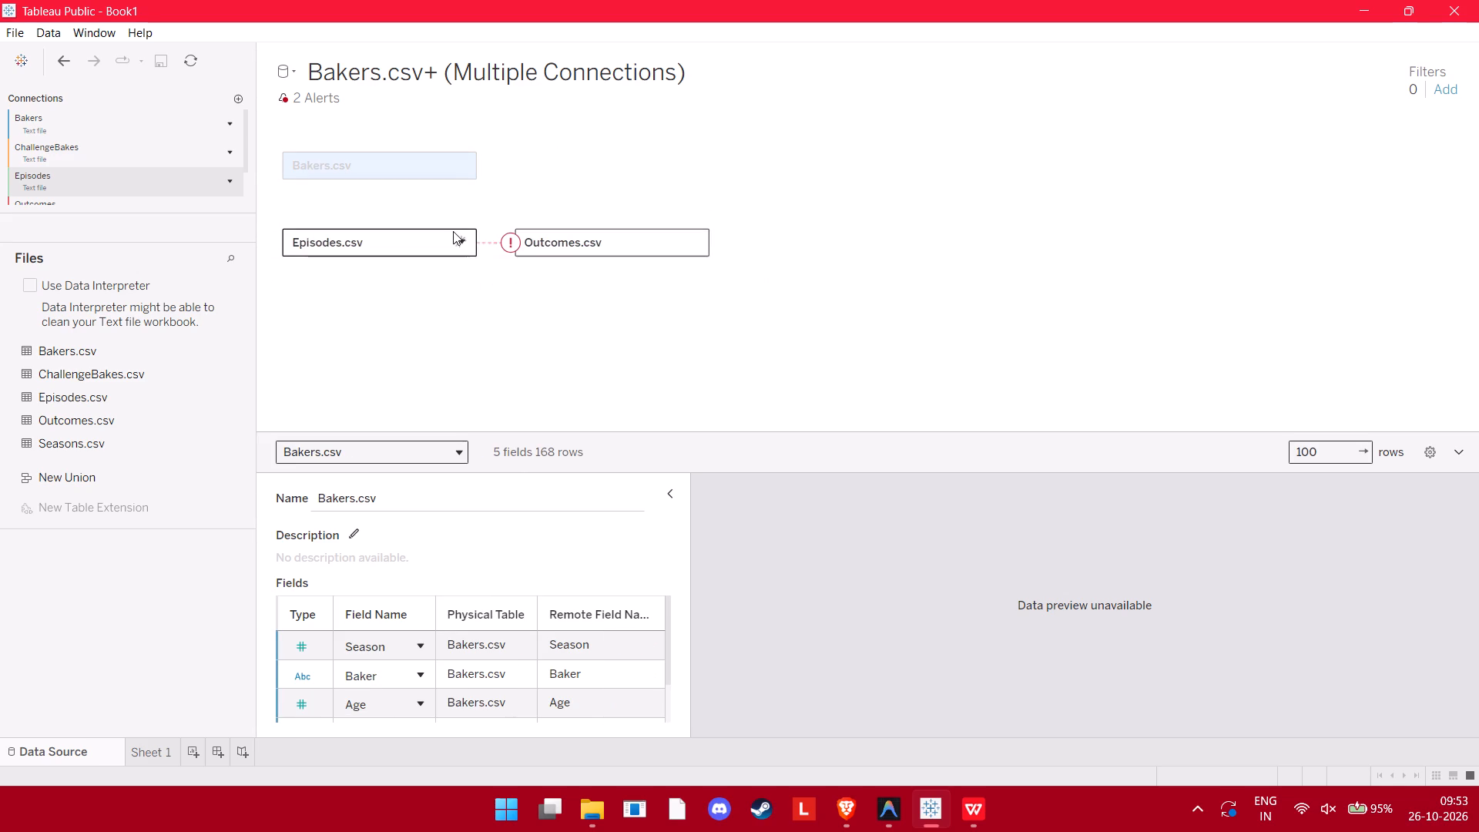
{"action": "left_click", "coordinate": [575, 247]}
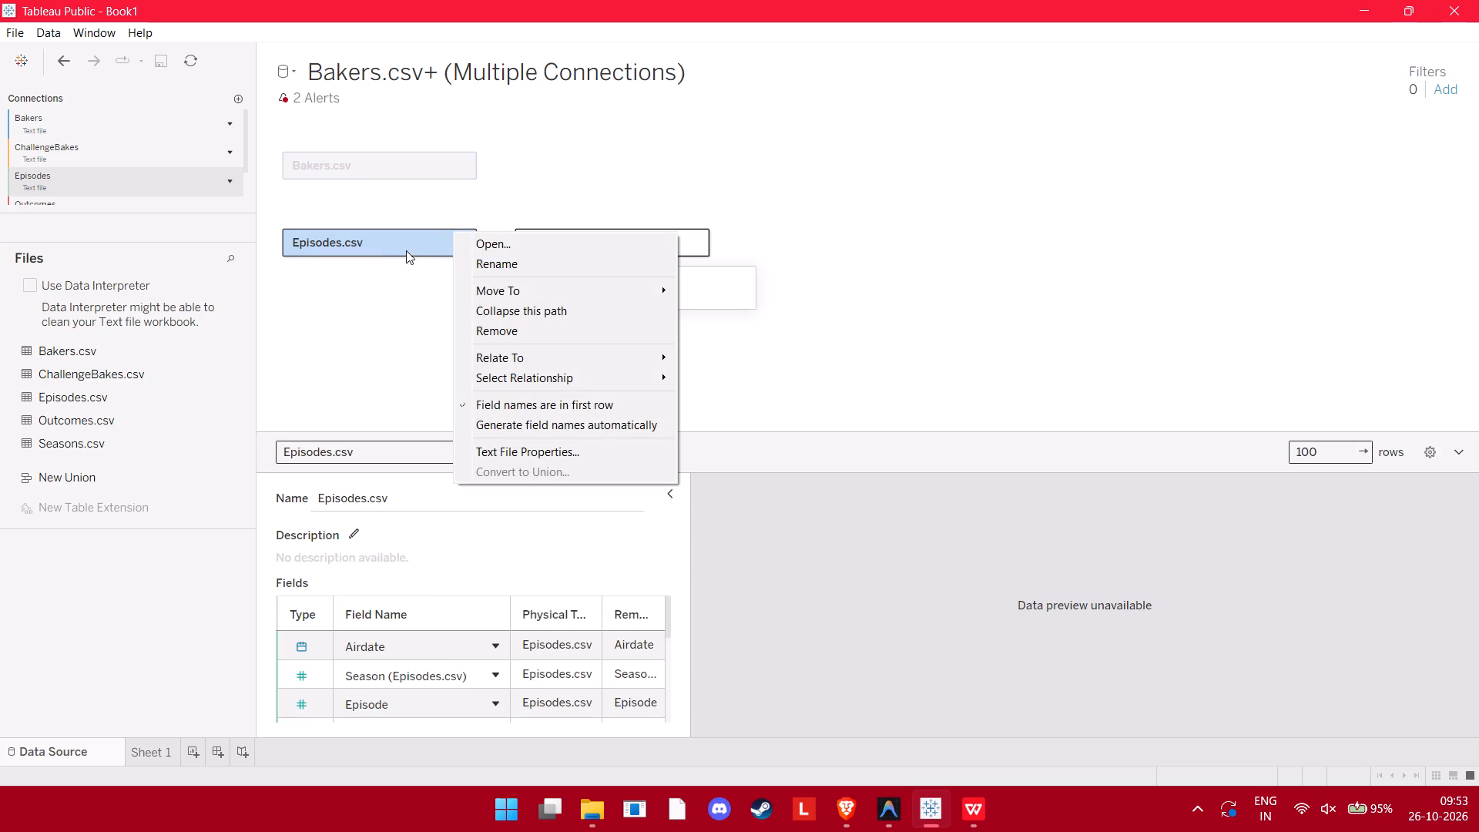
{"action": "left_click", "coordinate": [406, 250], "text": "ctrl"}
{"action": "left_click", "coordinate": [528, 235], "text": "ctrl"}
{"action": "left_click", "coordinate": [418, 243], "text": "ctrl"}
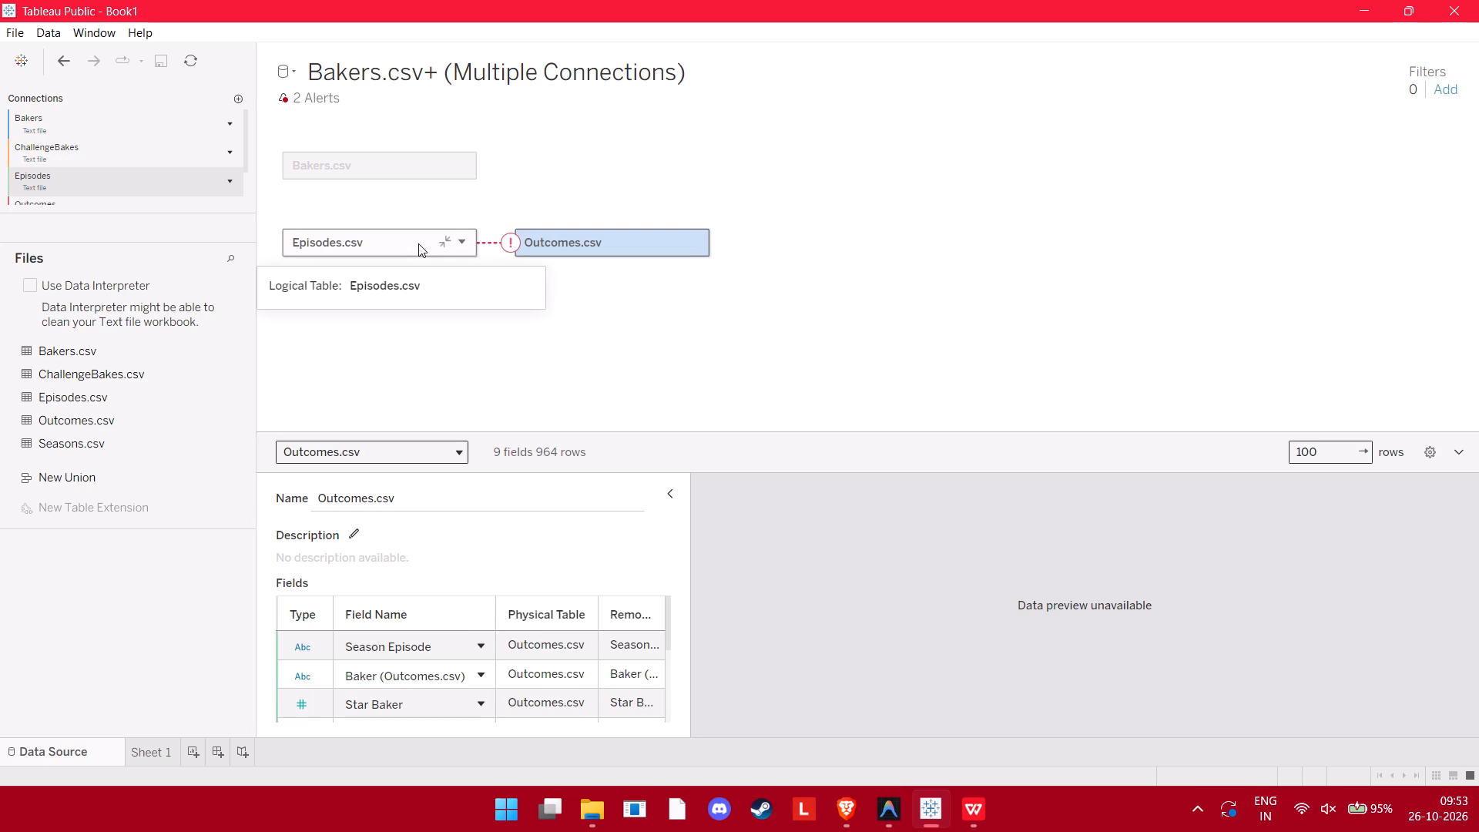
Remove Outcomes.csv and Episodes.csv from the data model canvas, keeping only Bakers.csv.
{"action": "key", "text": "Delete"}
{"action": "key", "text": "Delete"}
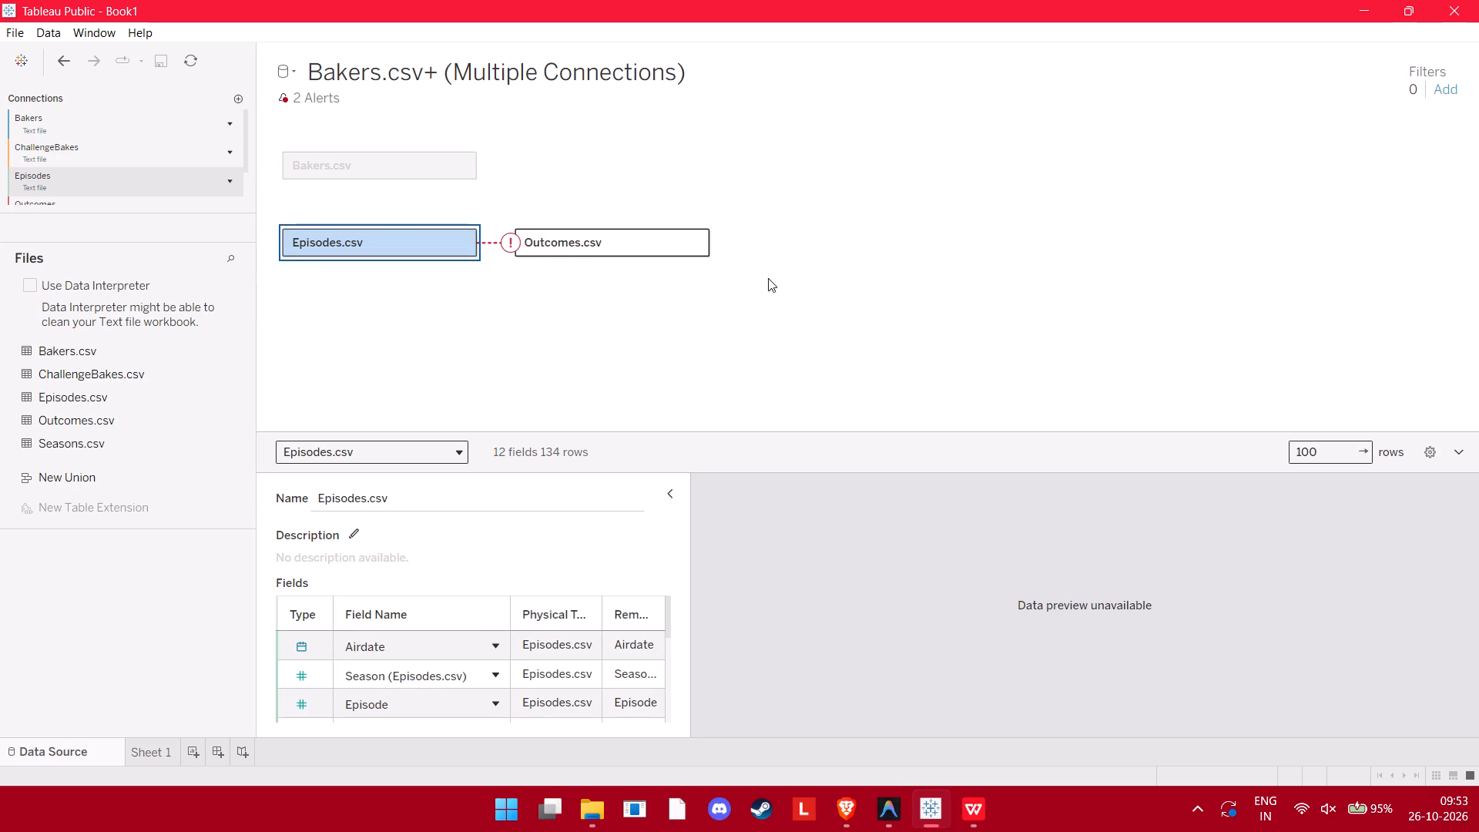
{"action": "left_click_drag", "start_coordinate": [806, 278], "coordinate": [643, 273]}
{"action": "left_click", "coordinate": [620, 259]}
{"action": "right_click", "coordinate": [621, 255]}
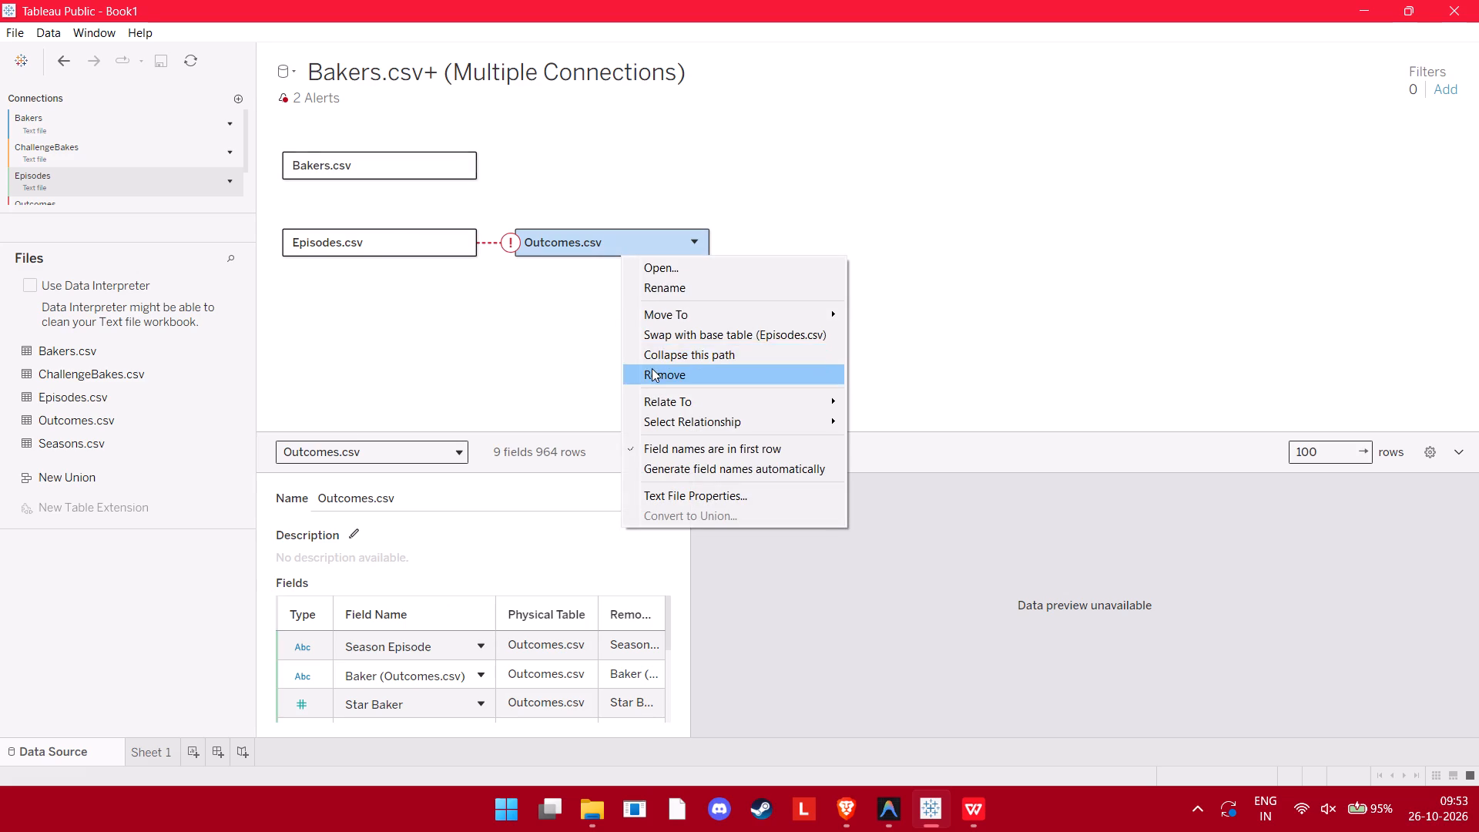
{"action": "left_click", "coordinate": [652, 368]}
{"action": "right_click", "coordinate": [416, 245]}
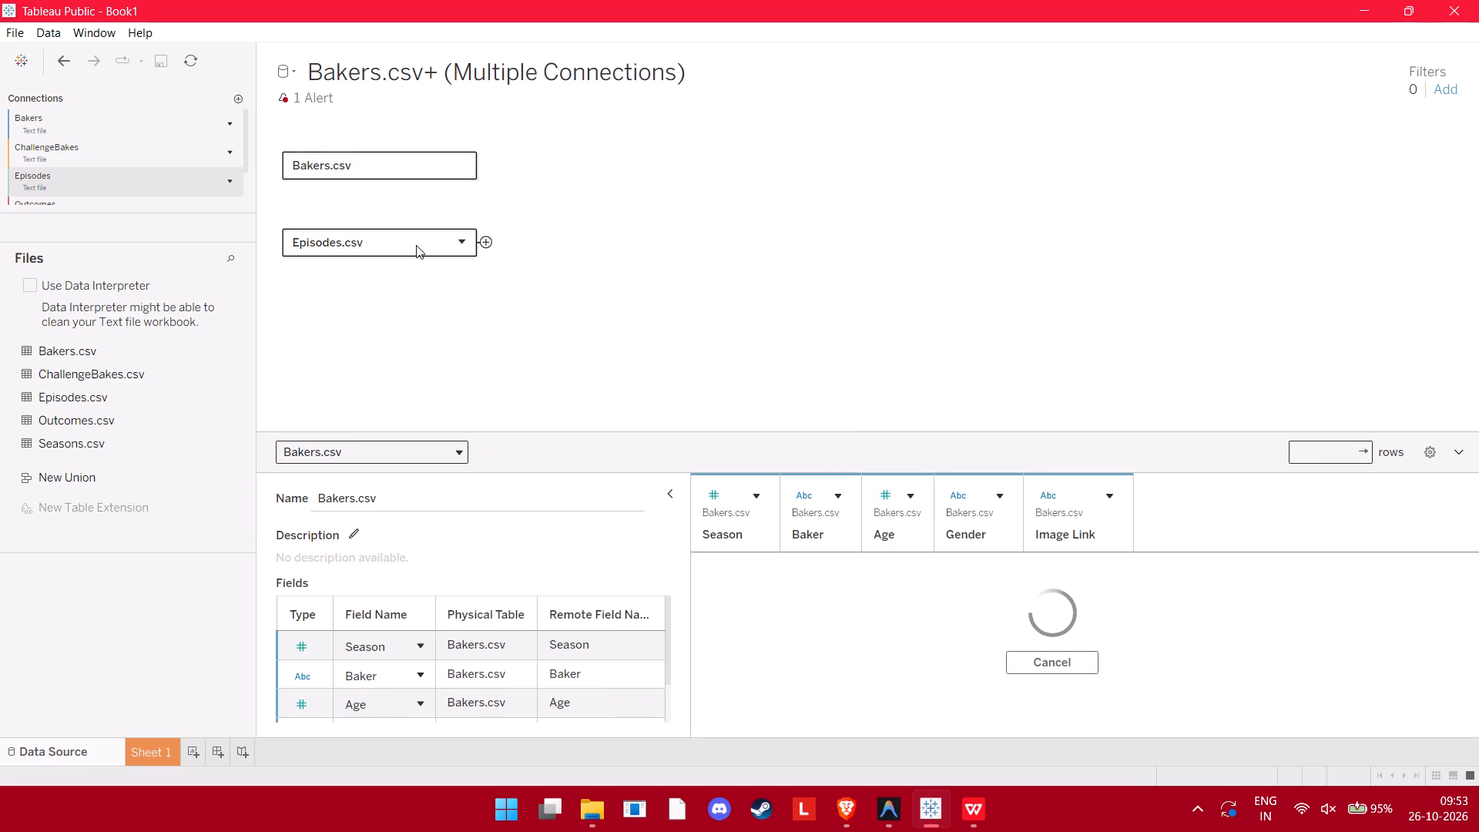
{"action": "left_click", "coordinate": [468, 350]}
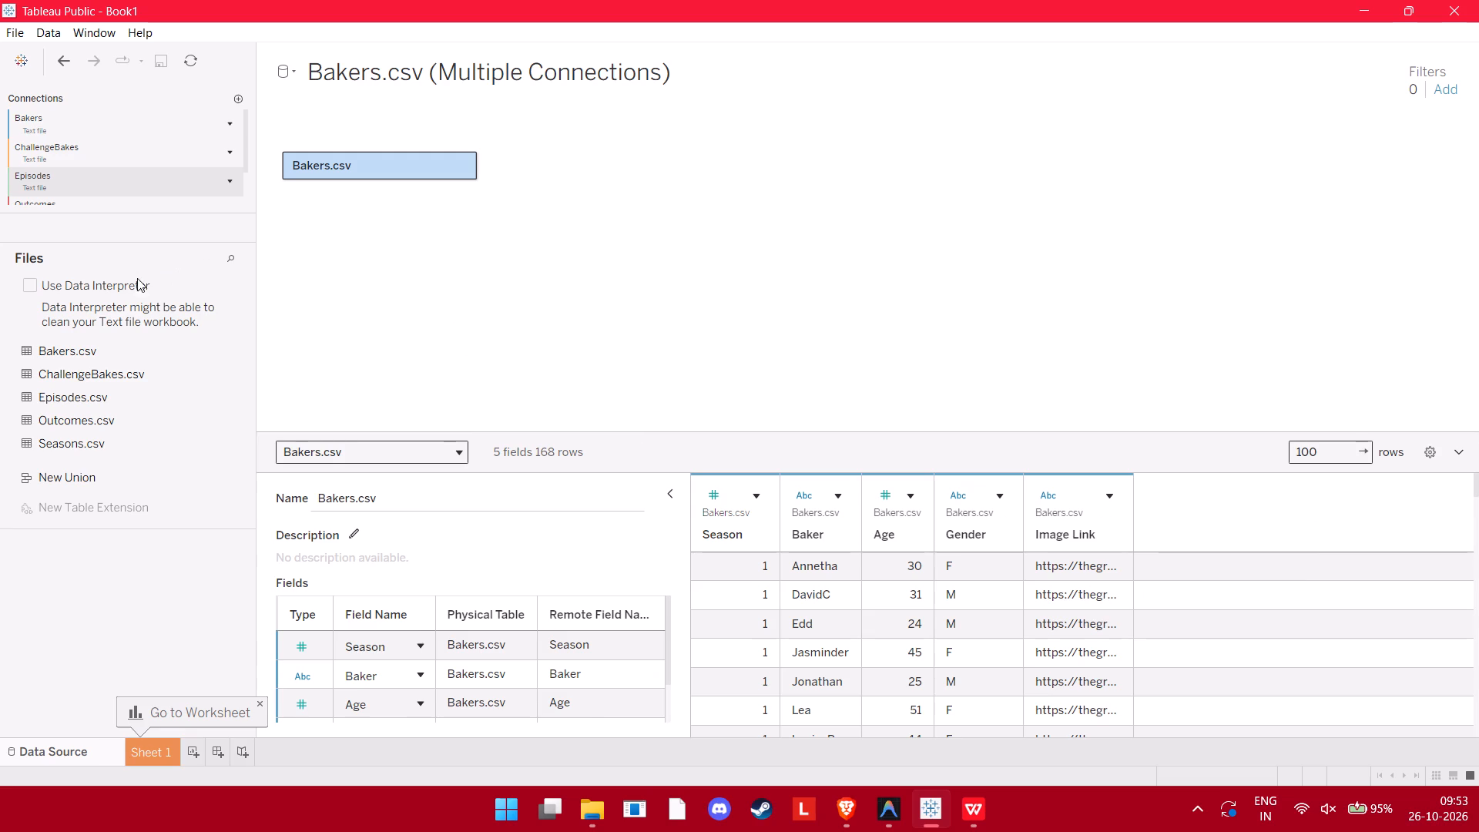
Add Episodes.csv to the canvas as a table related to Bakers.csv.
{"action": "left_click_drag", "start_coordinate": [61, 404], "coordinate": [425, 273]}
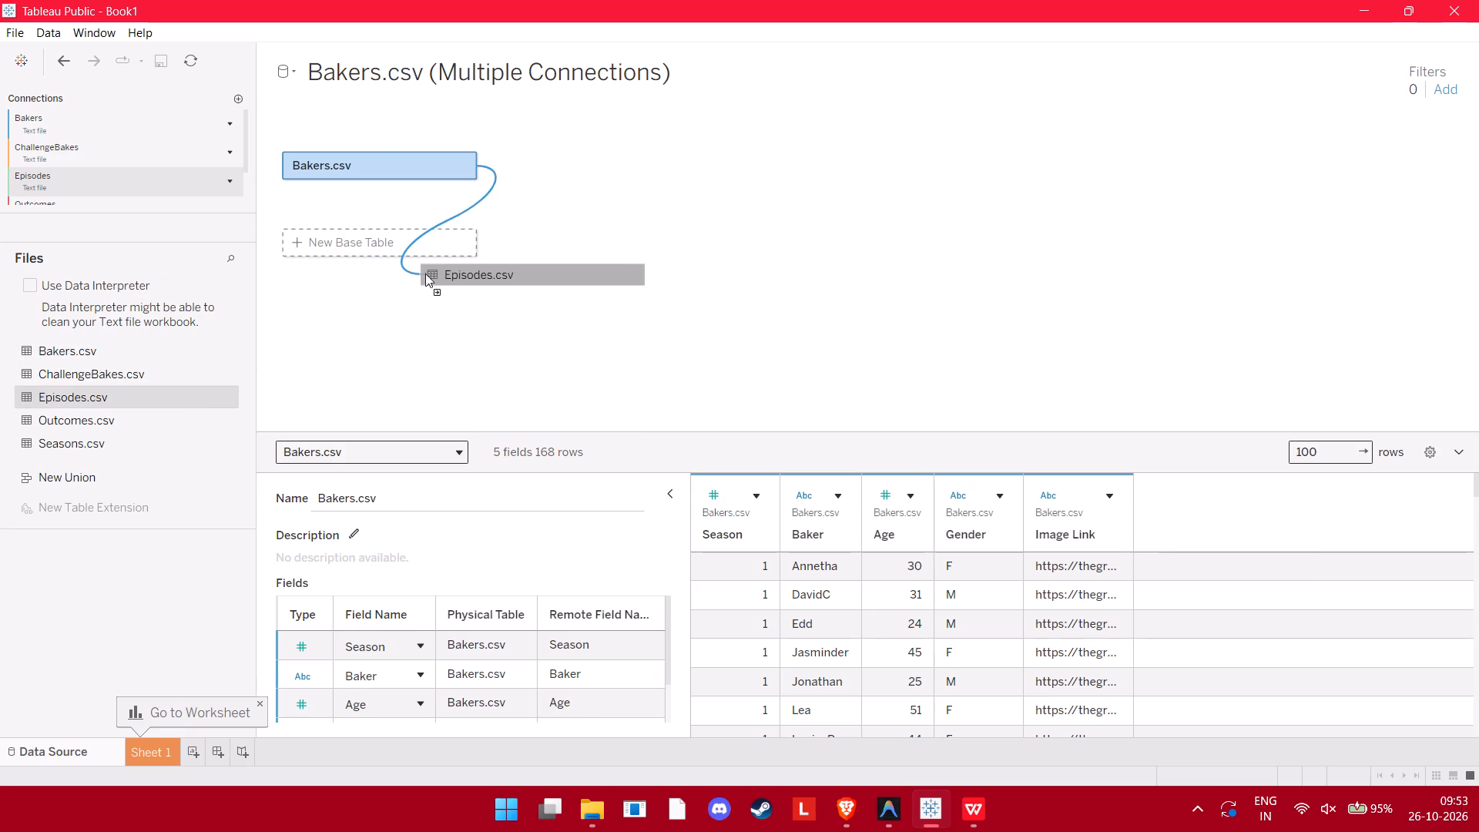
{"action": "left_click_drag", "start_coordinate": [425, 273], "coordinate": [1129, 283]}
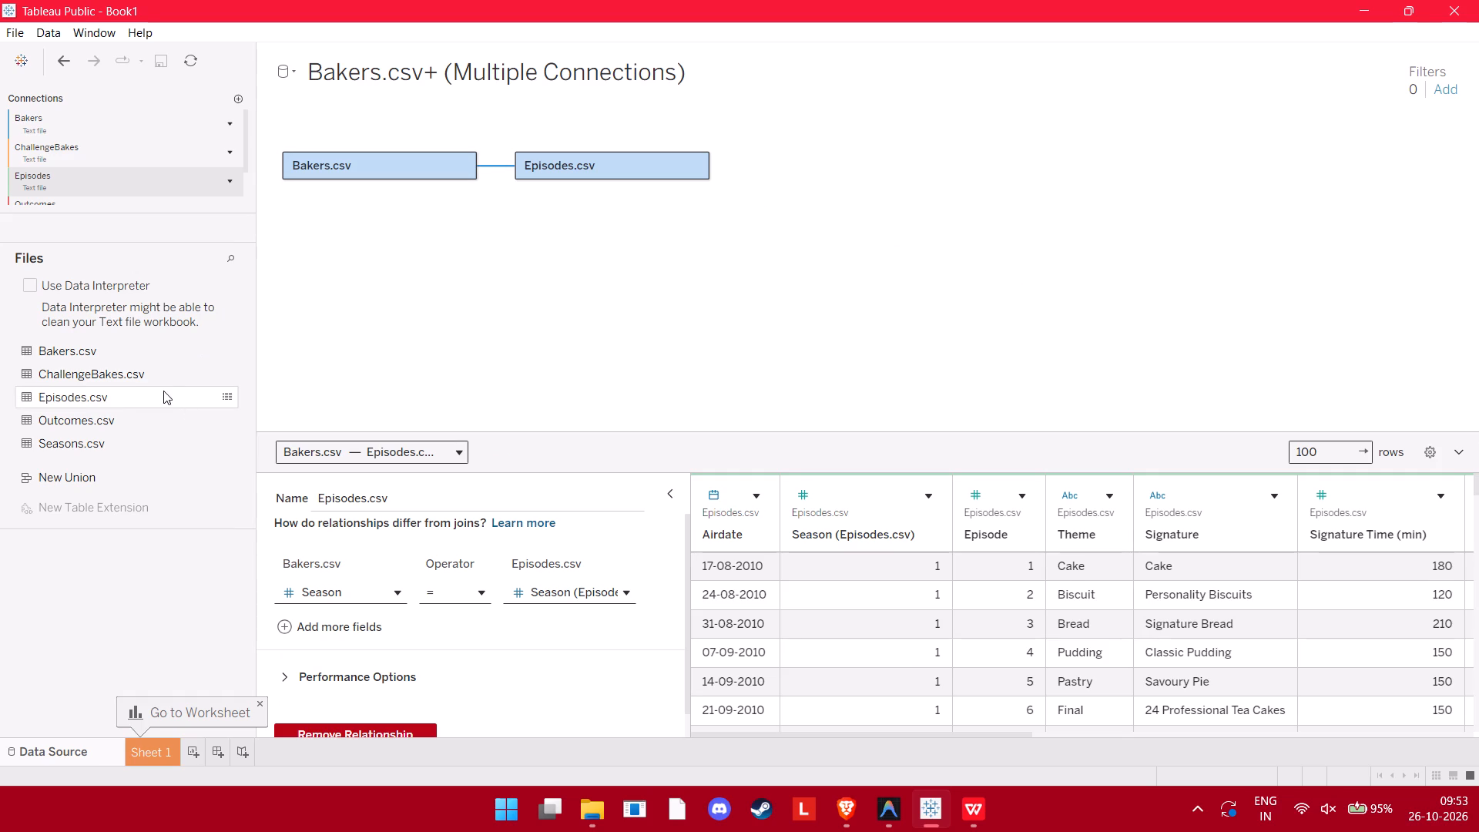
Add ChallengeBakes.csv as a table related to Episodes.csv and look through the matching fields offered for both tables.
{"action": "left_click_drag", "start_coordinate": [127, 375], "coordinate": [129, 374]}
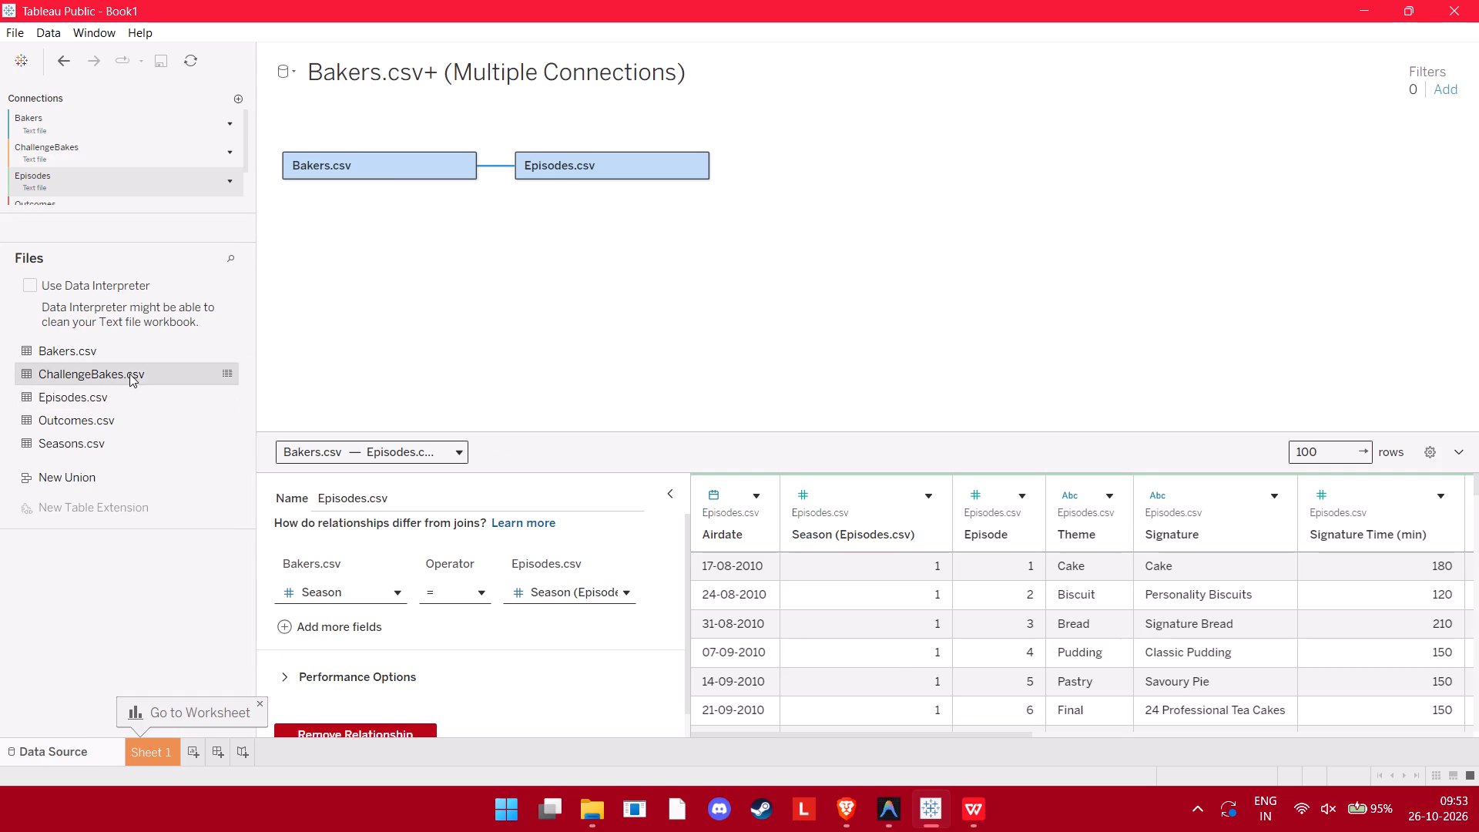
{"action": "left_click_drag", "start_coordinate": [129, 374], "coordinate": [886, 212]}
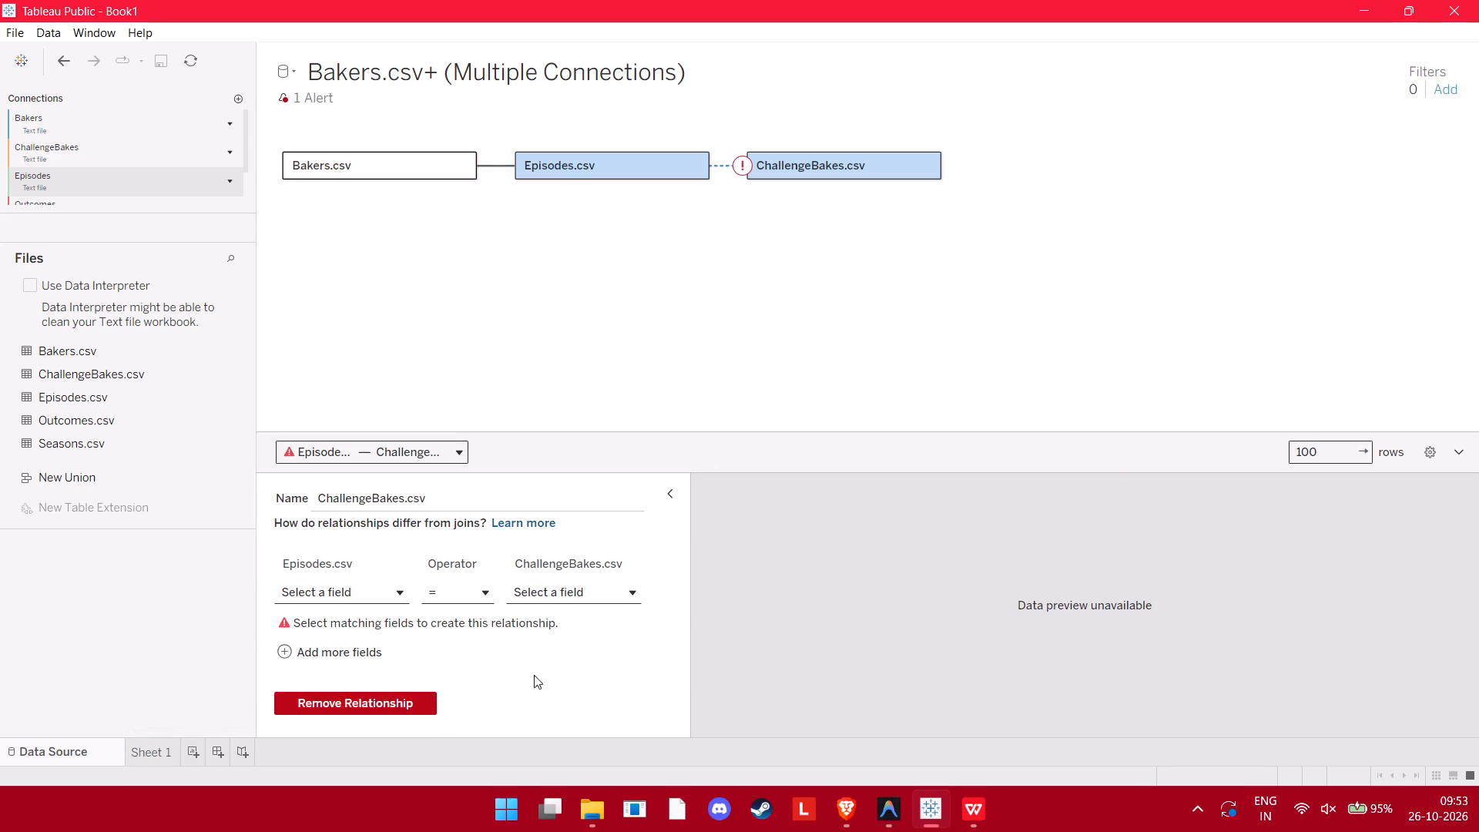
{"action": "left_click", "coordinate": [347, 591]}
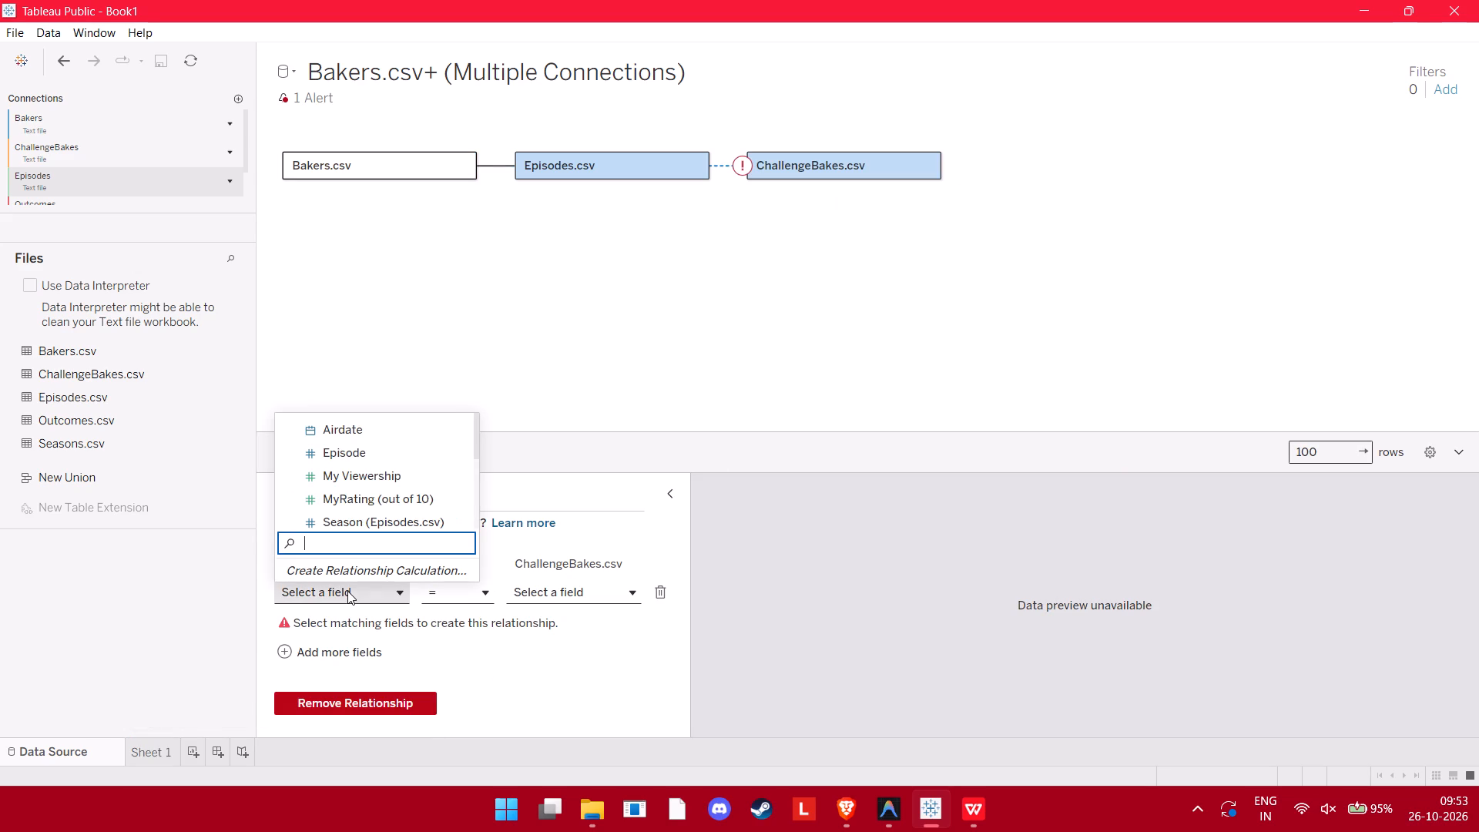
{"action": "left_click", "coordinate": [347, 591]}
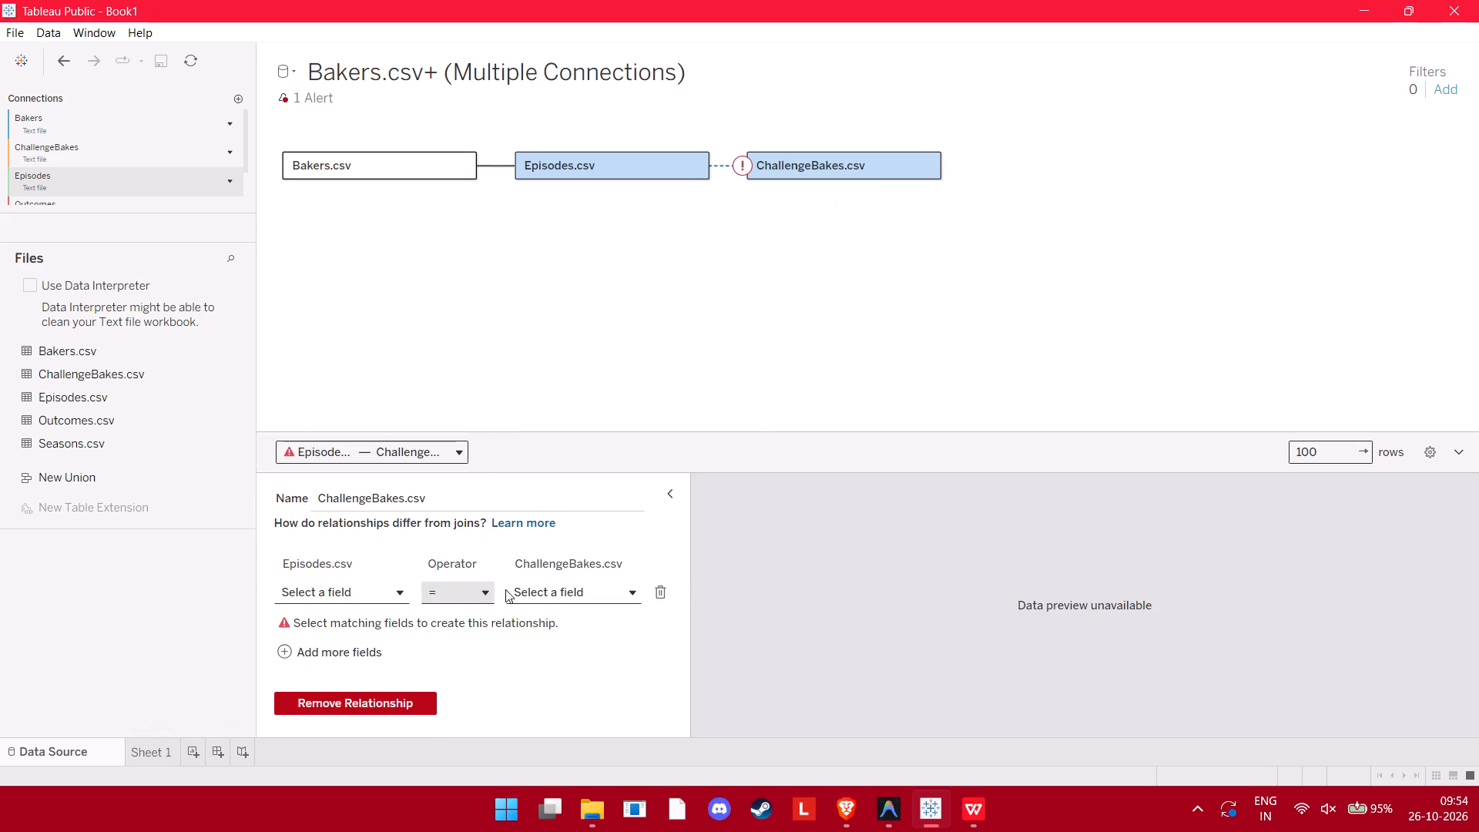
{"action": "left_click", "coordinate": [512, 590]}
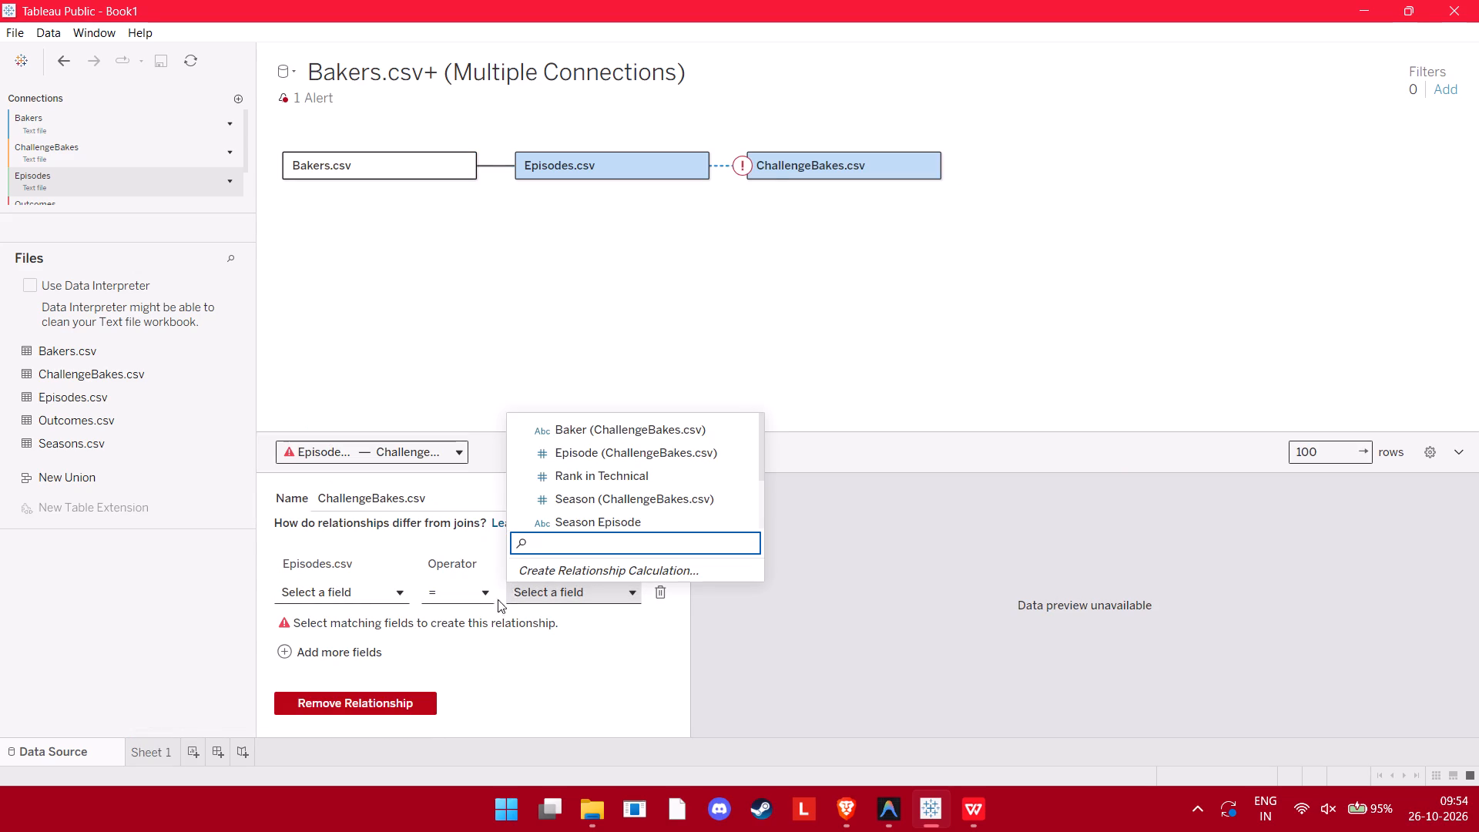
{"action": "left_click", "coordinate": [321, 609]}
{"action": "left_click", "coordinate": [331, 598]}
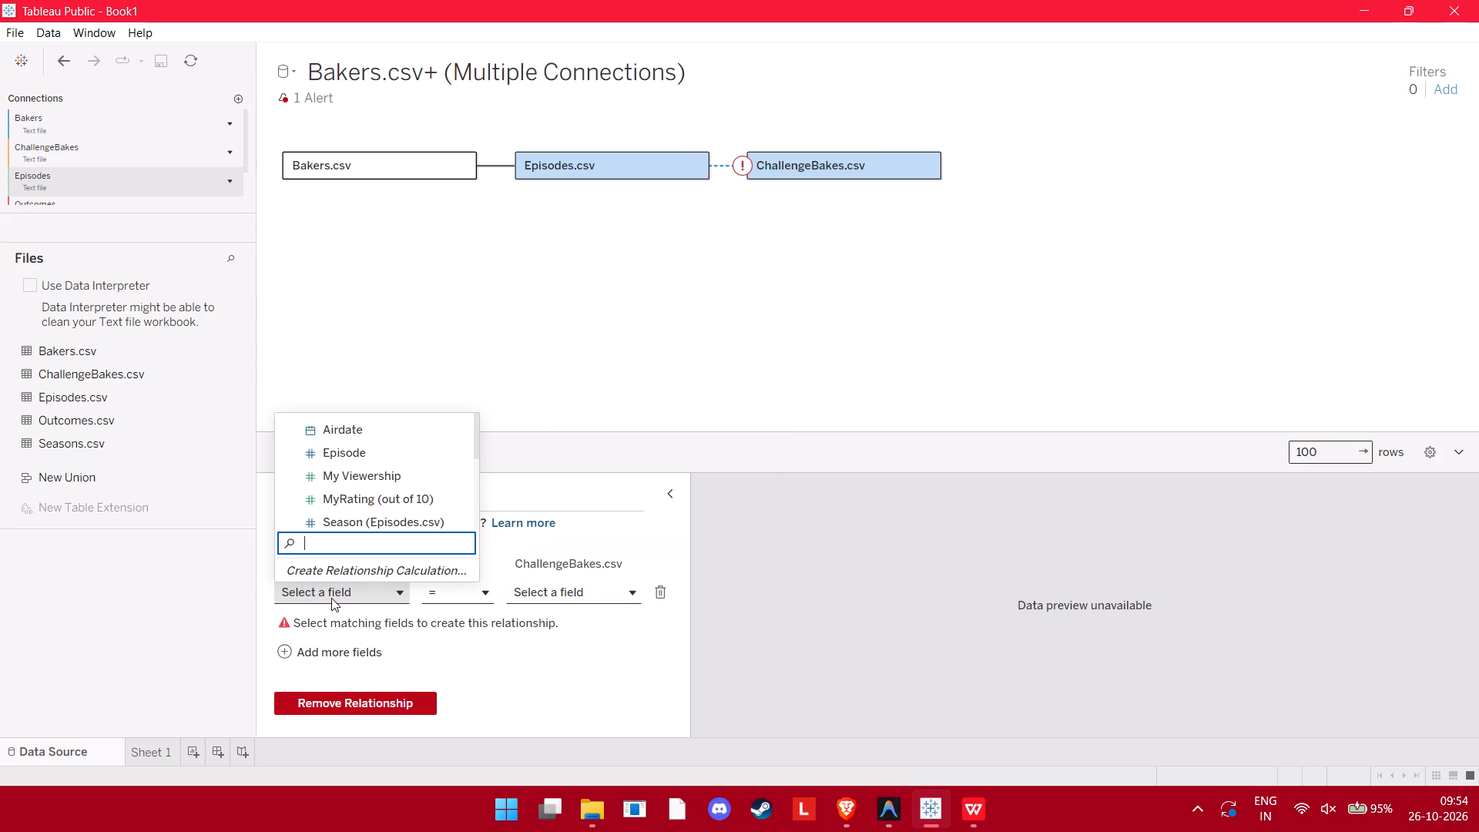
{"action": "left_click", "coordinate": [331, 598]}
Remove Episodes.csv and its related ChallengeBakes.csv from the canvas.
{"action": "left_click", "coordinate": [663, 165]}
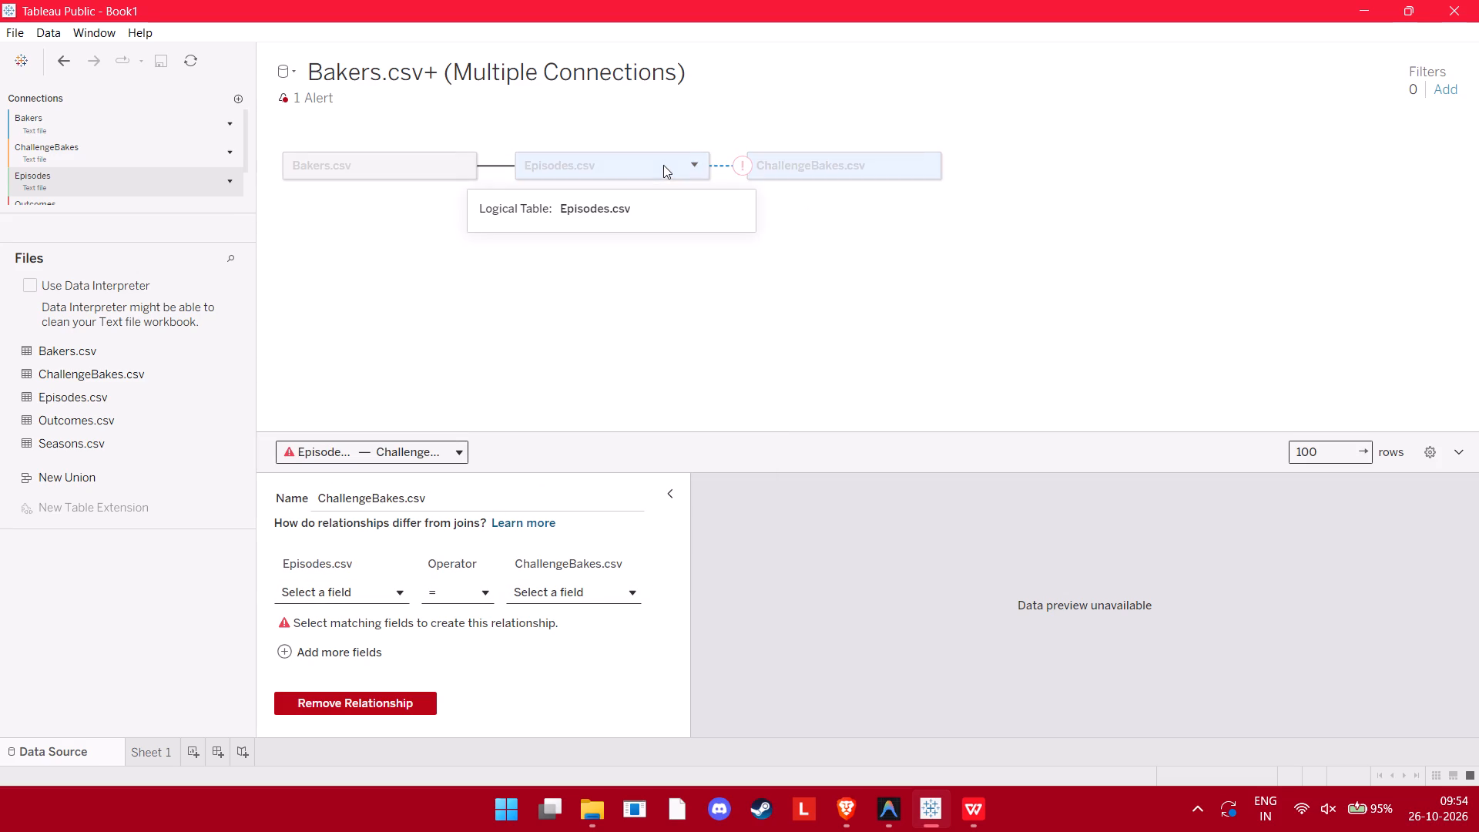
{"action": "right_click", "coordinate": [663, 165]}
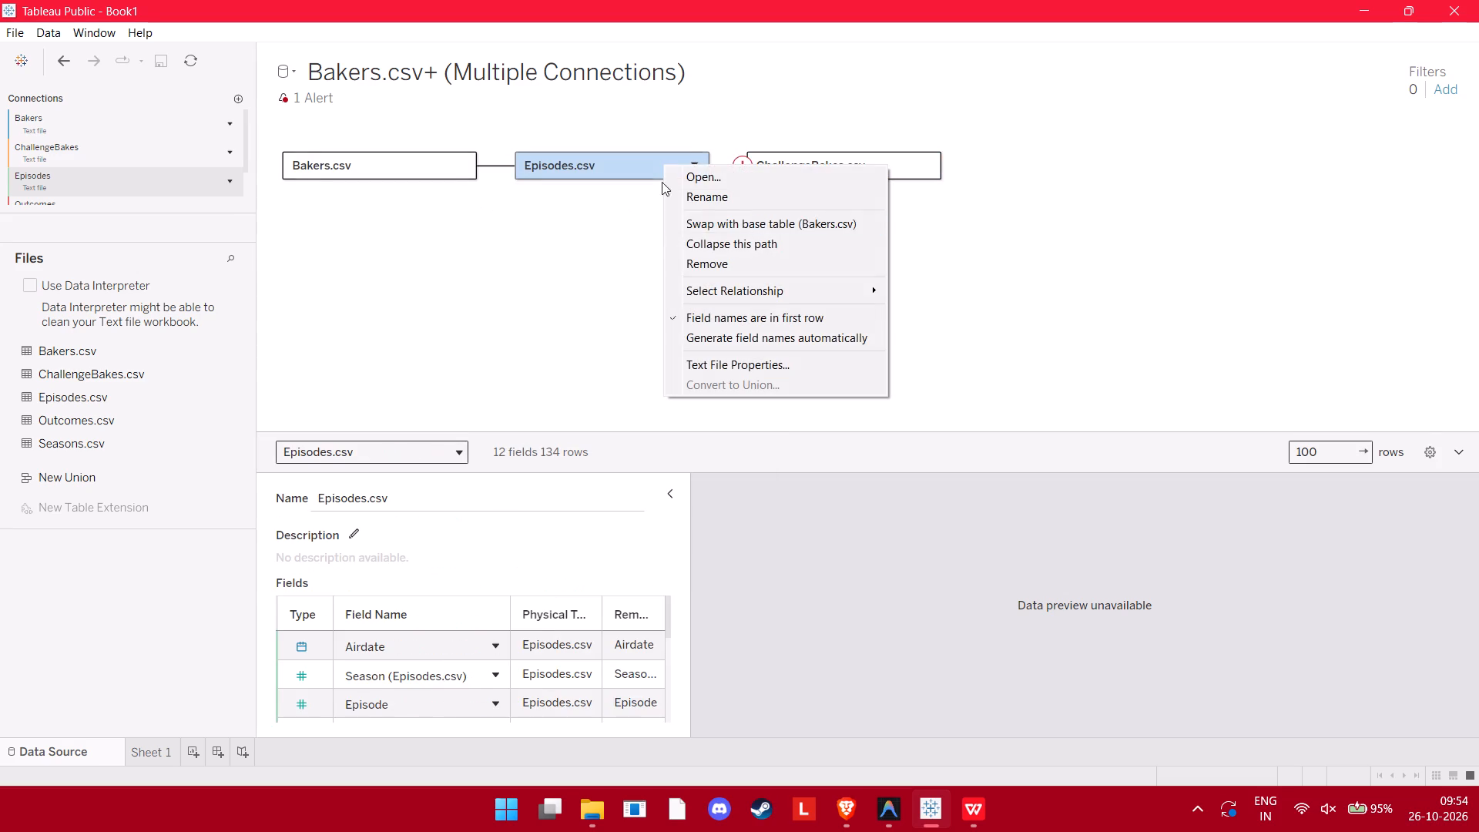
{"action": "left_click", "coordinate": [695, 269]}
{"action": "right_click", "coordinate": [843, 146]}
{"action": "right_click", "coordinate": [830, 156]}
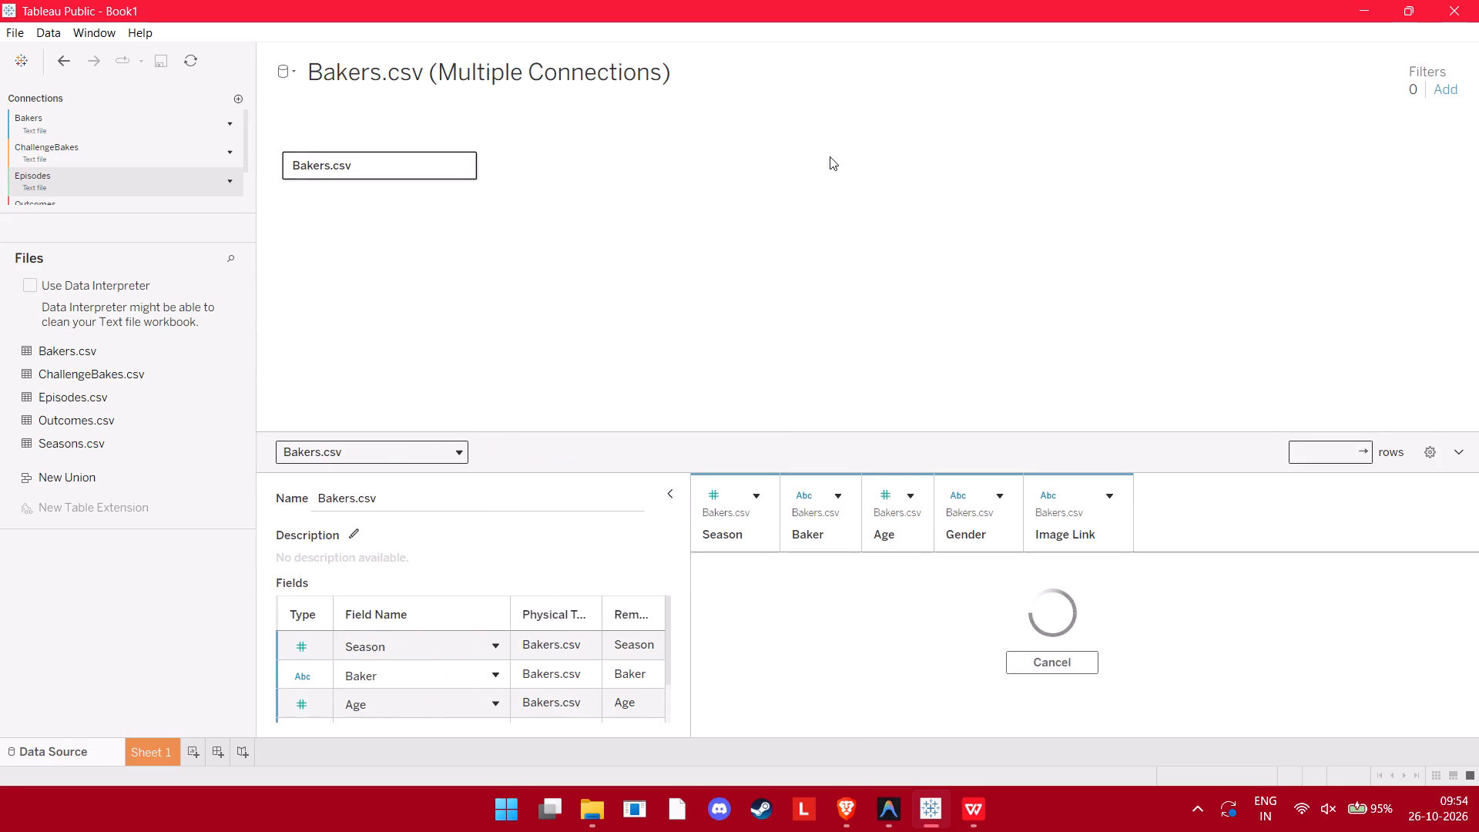
Add Episodes.csv to the canvas as a separate base table below Bakers.csv.
{"action": "left_click_drag", "start_coordinate": [118, 403], "coordinate": [305, 149]}
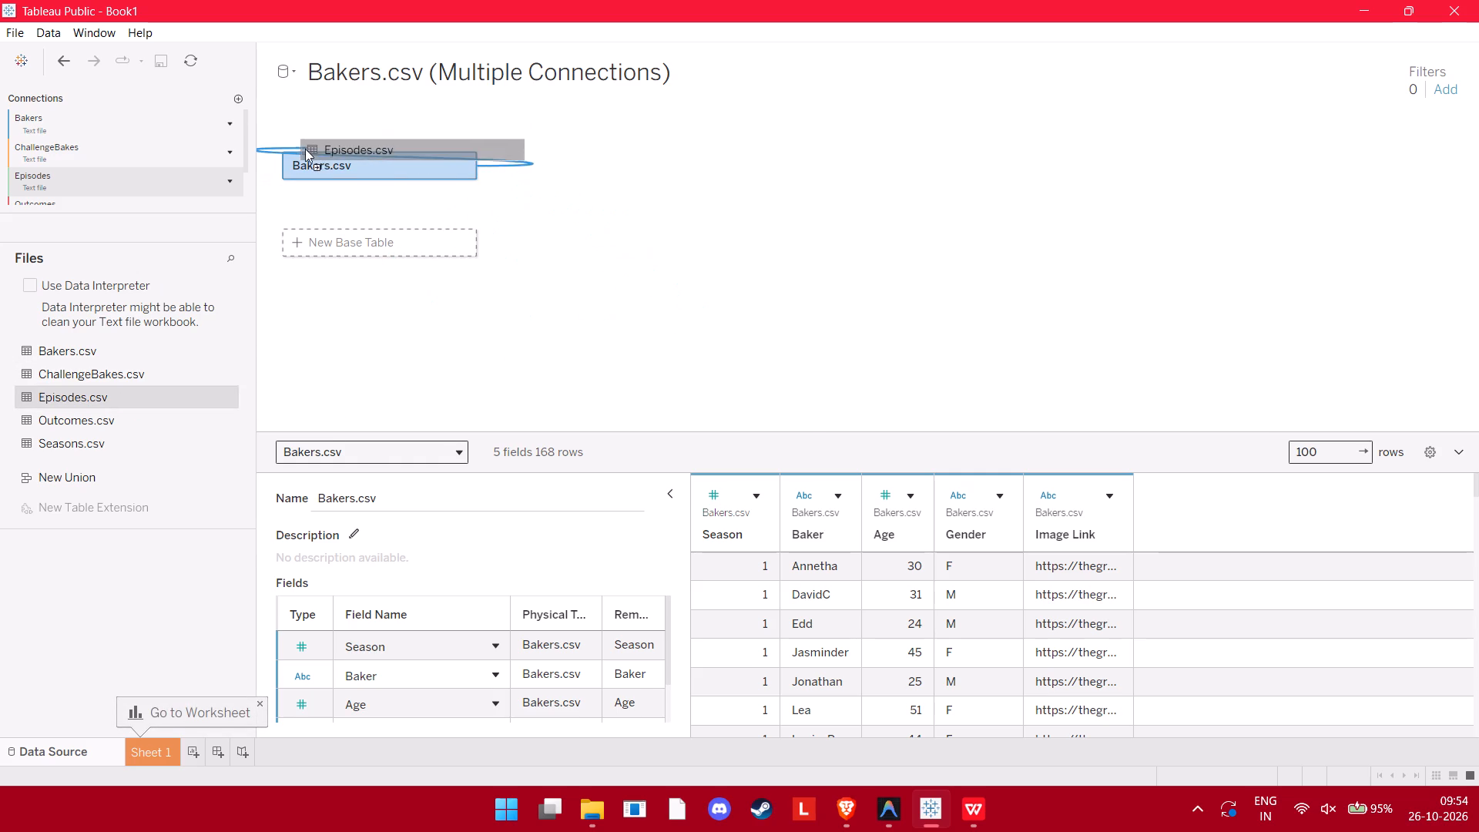
{"action": "left_click_drag", "start_coordinate": [305, 149], "coordinate": [65, 258]}
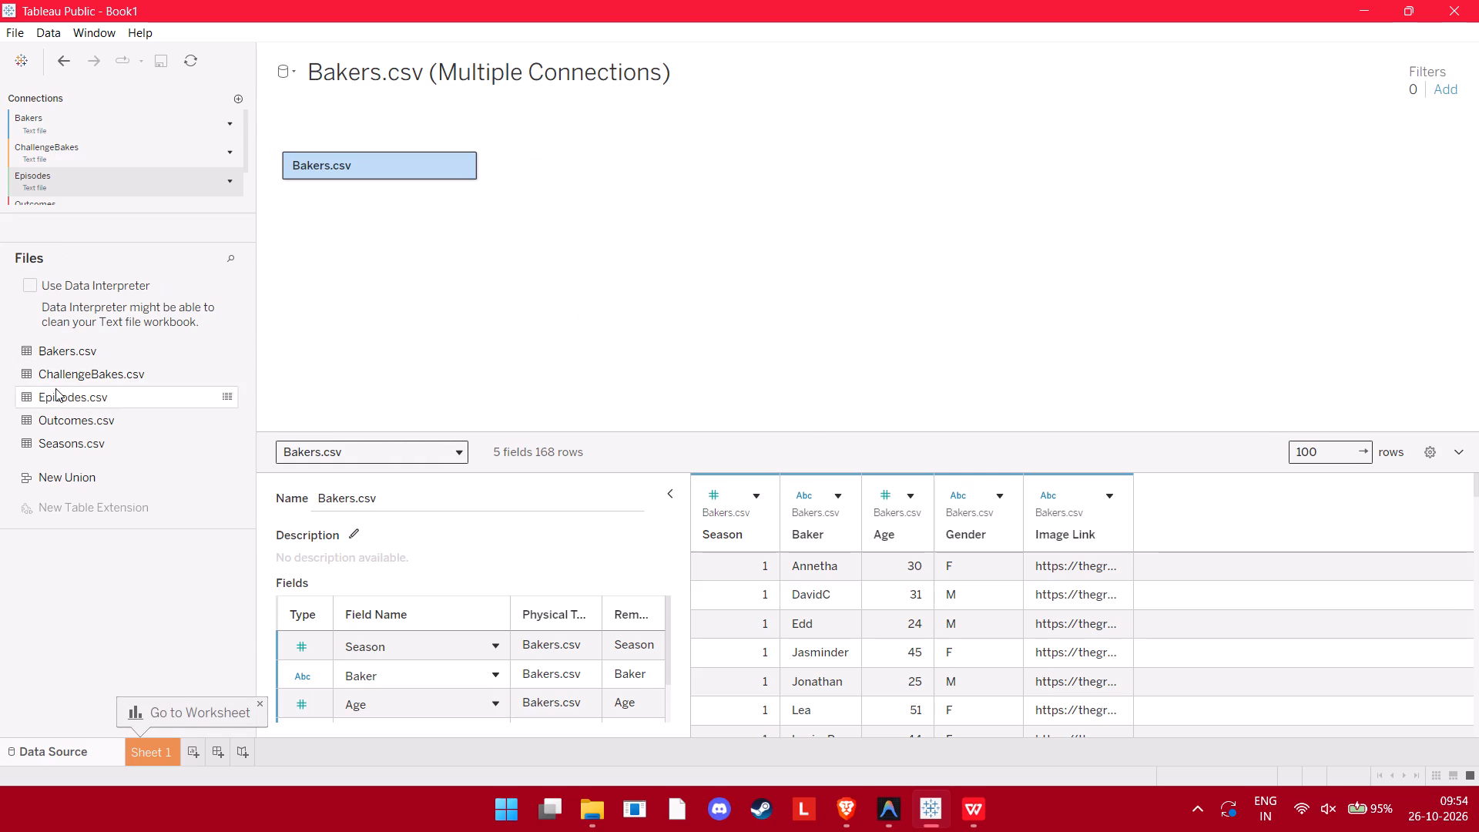
{"action": "left_click", "coordinate": [52, 400]}
{"action": "left_click_drag", "start_coordinate": [71, 397], "coordinate": [70, 397]}
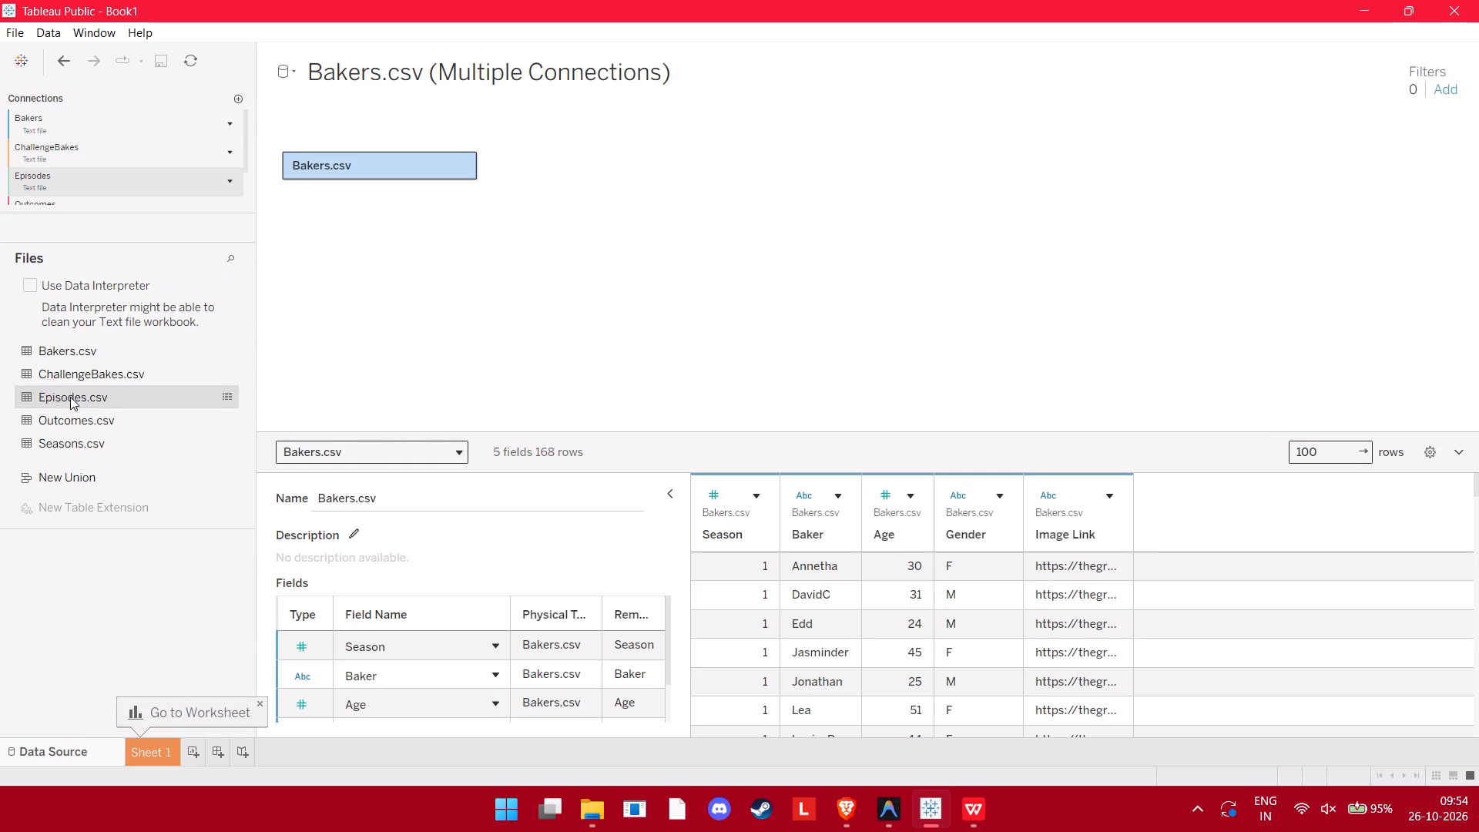
{"action": "left_click_drag", "start_coordinate": [70, 397], "coordinate": [104, 383]}
{"action": "left_click_drag", "start_coordinate": [123, 371], "coordinate": [253, 314]}
{"action": "left_click_drag", "start_coordinate": [101, 393], "coordinate": [101, 392]}
{"action": "left_click_drag", "start_coordinate": [101, 392], "coordinate": [295, 240]}
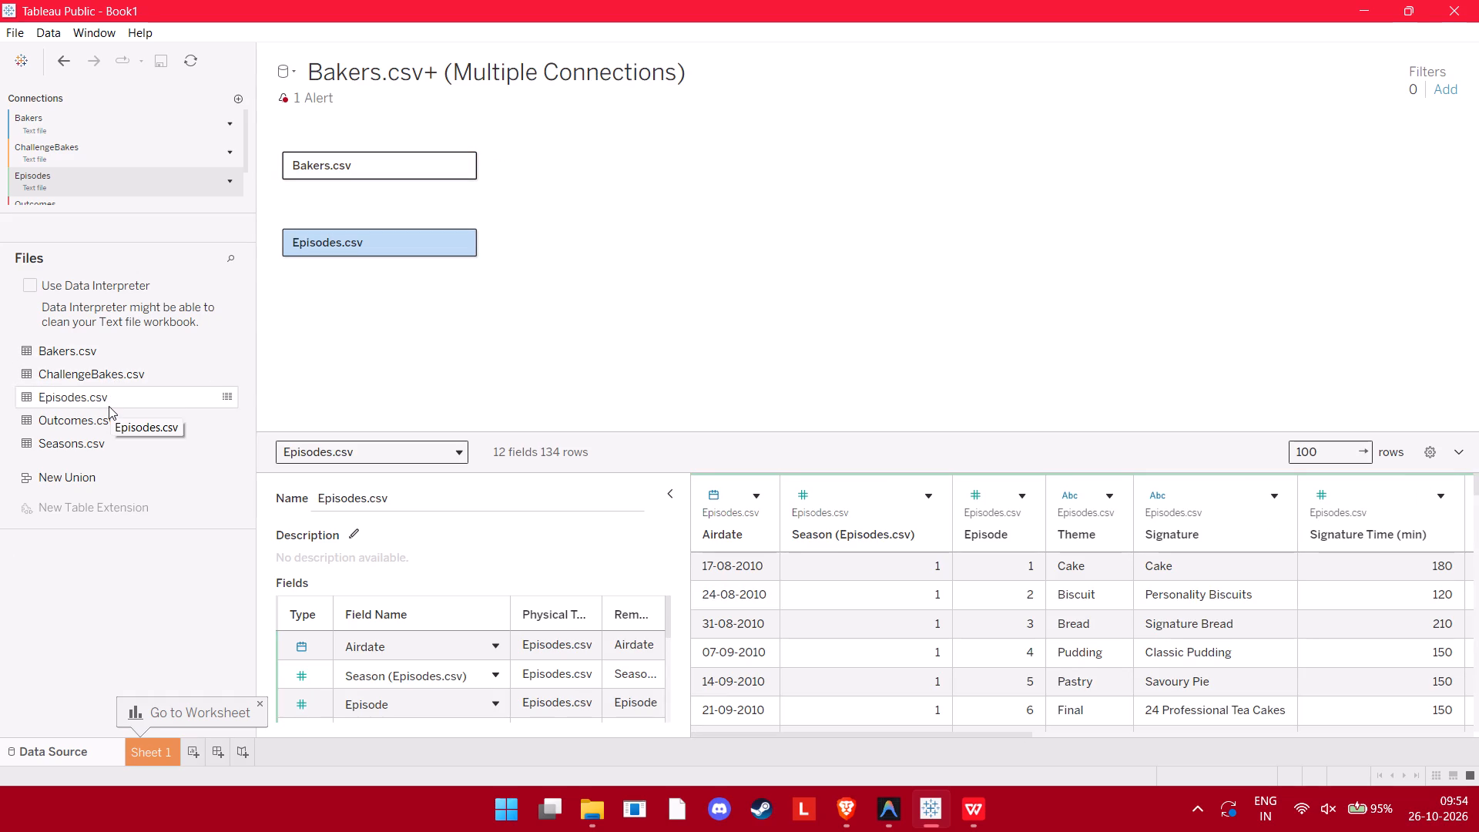
Add Outcomes.csv to the canvas as a table related to Episodes.csv.
{"action": "left_click_drag", "start_coordinate": [109, 418], "coordinate": [476, 277]}
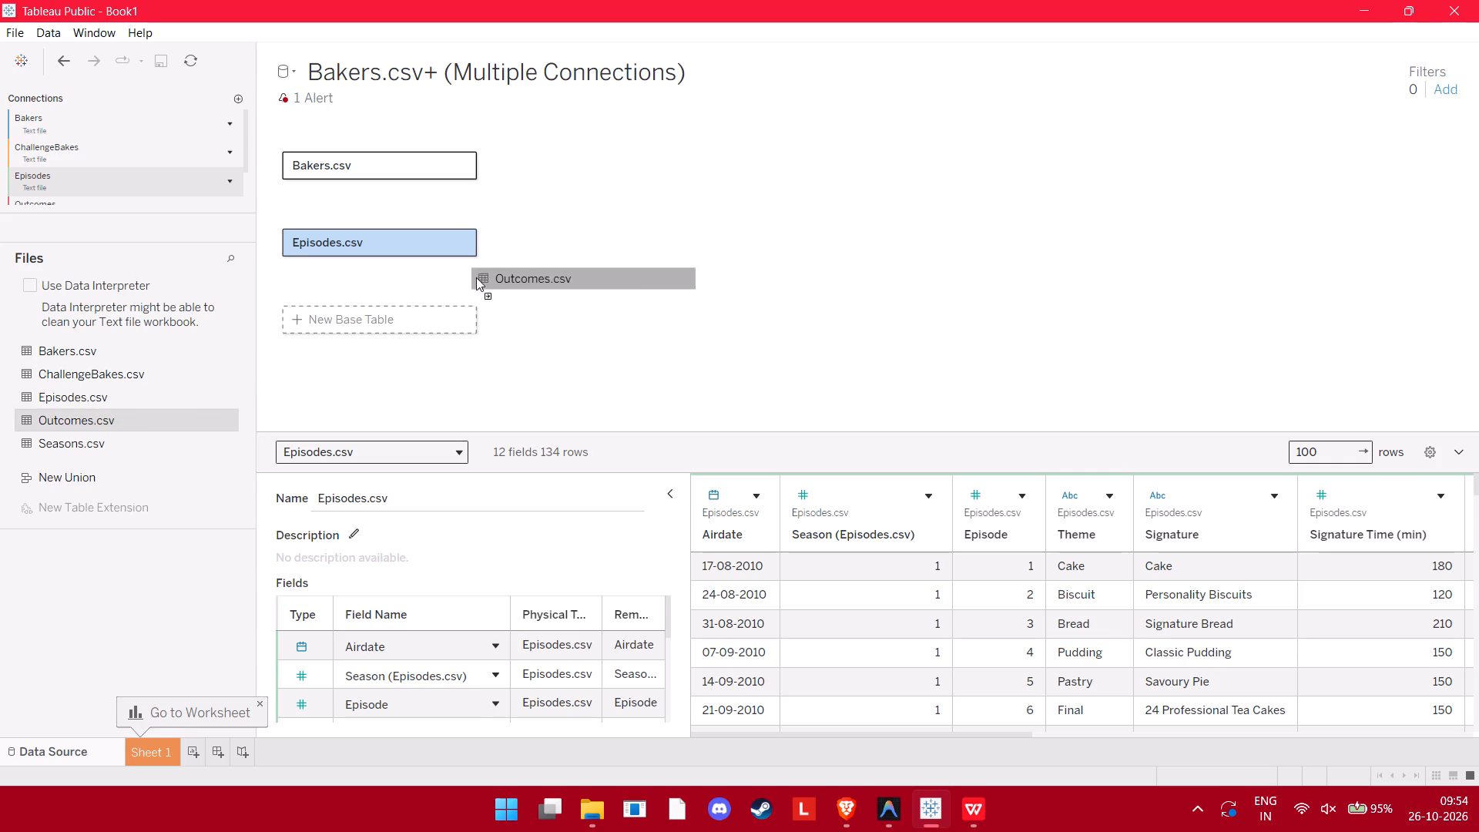
{"action": "left_click_drag", "start_coordinate": [476, 277], "coordinate": [518, 255]}
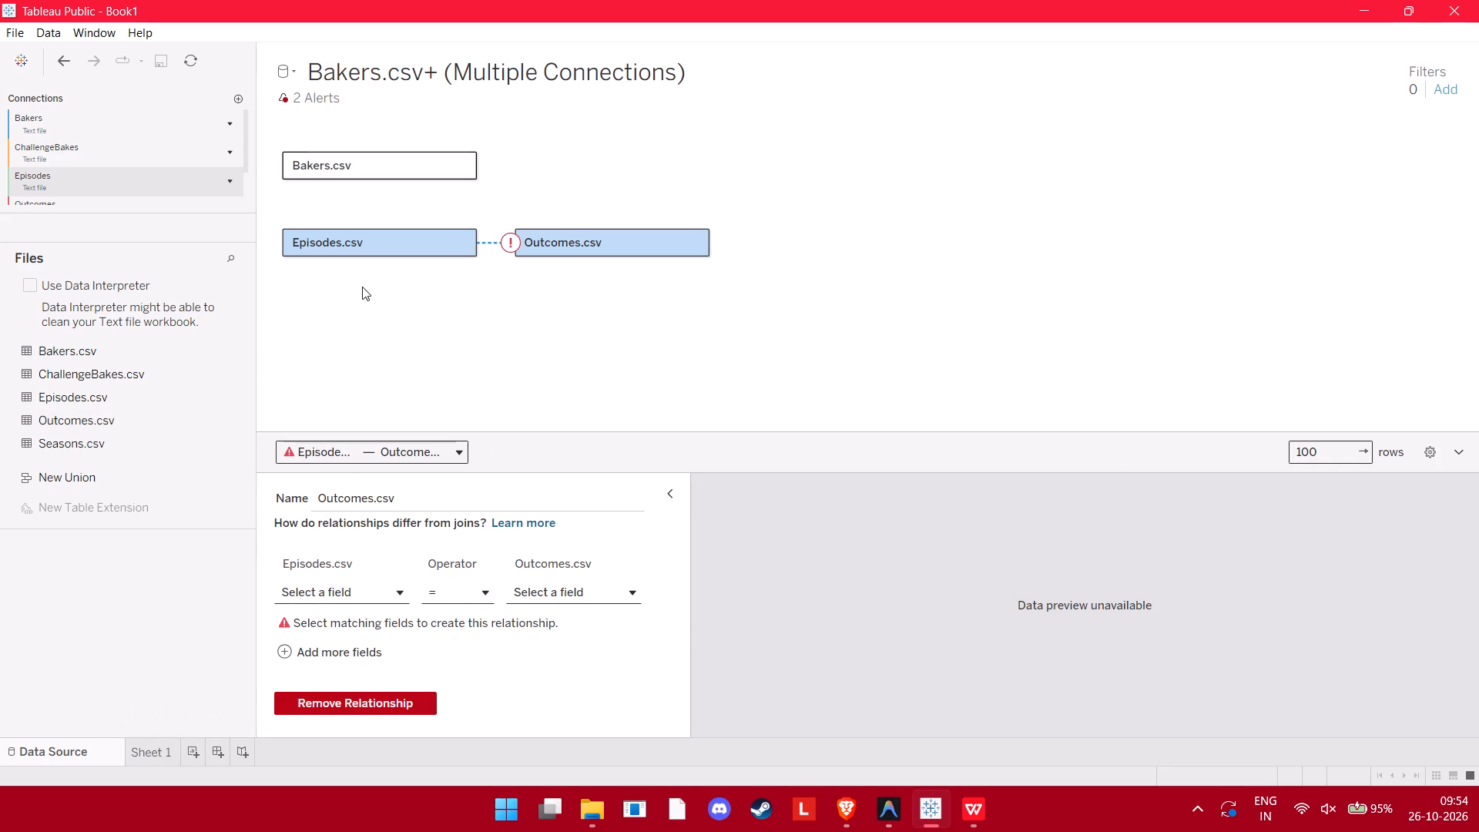
Review the fields available on both sides of the Episodes–Outcomes relationship and choose Season (Episodes.csv) as the Episodes field.
{"action": "left_click", "coordinate": [361, 601]}
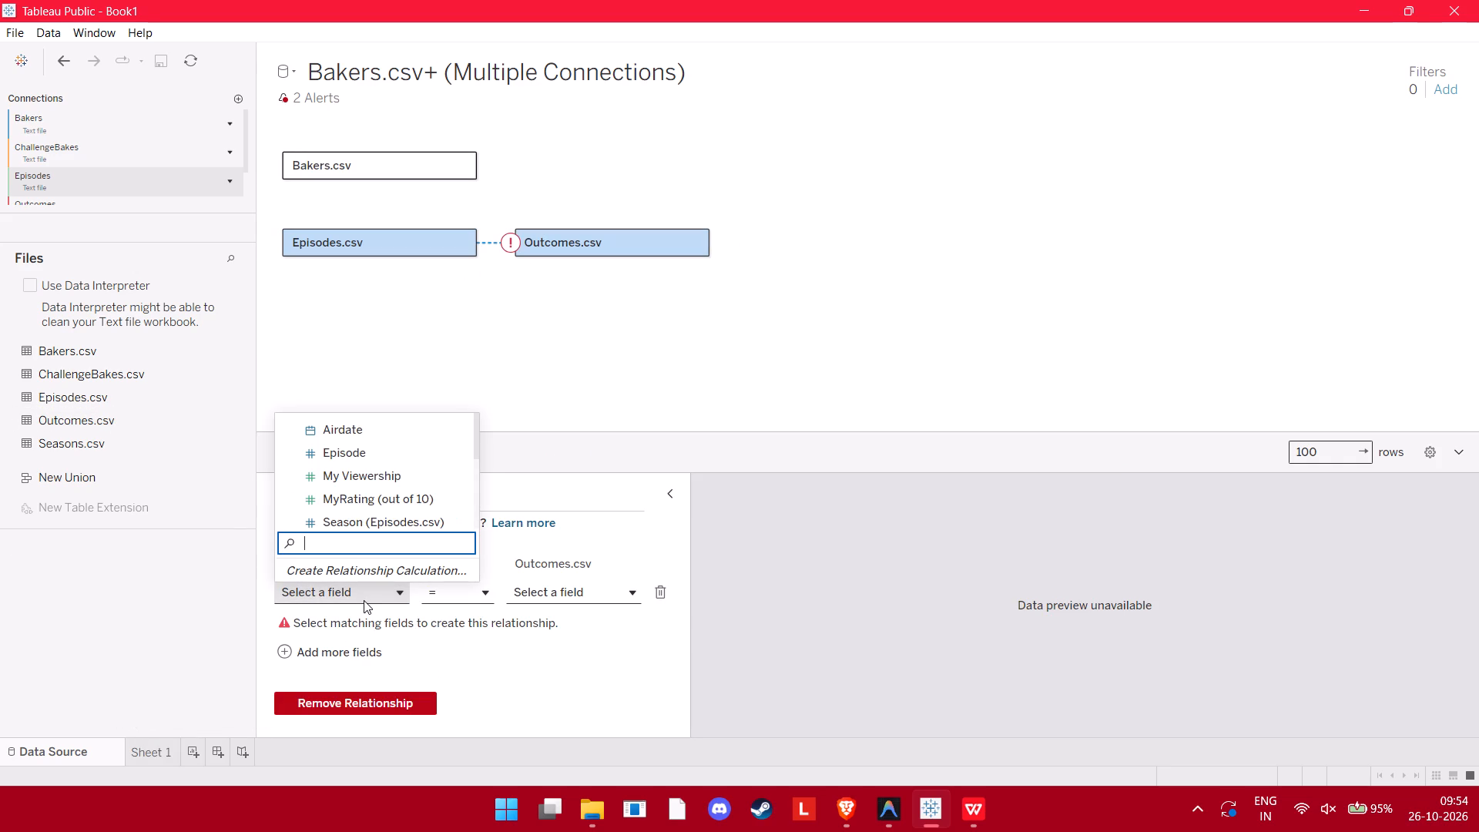
{"action": "left_click", "coordinate": [538, 591]}
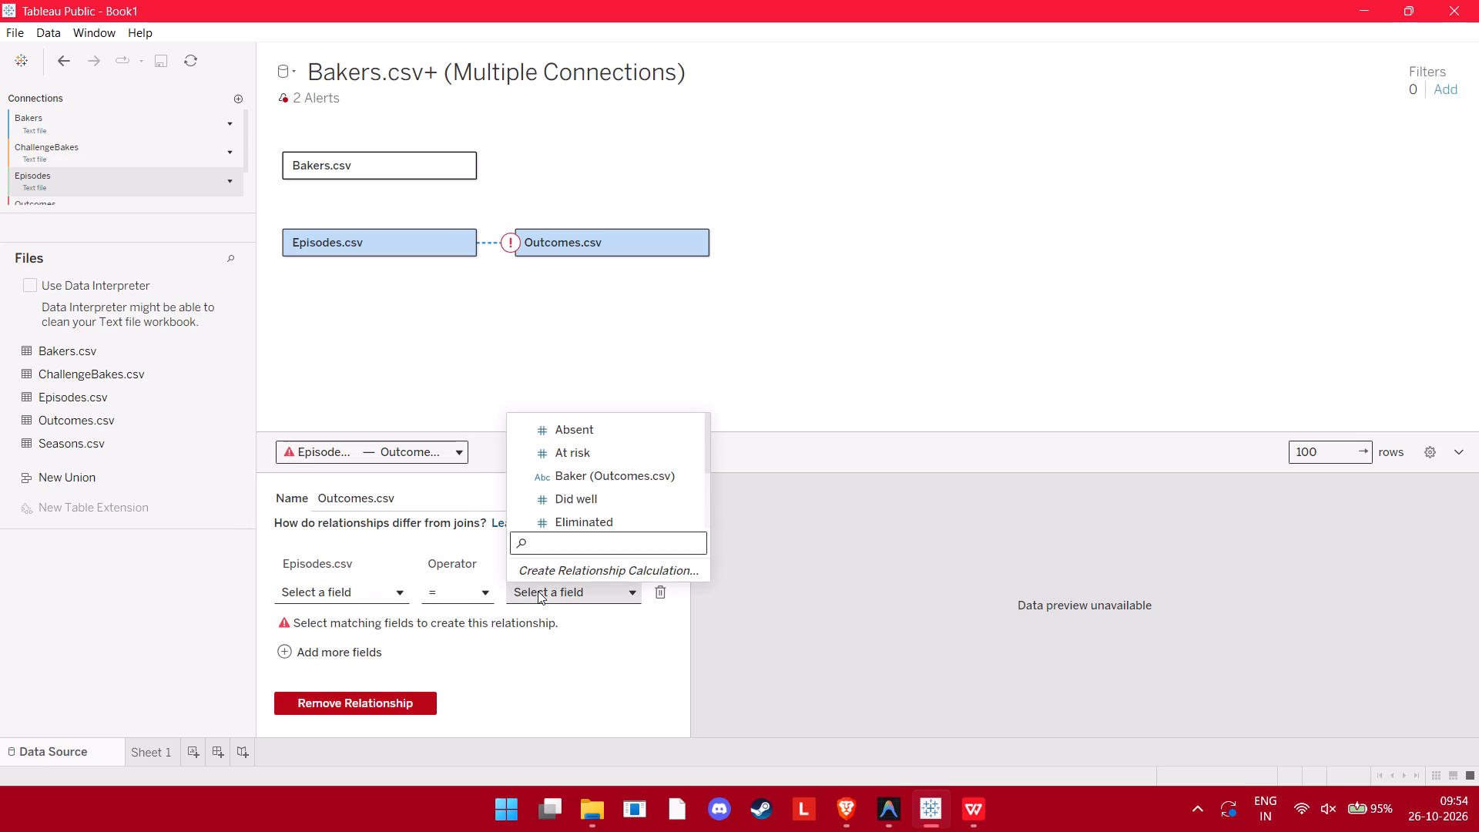
{"action": "scroll", "coordinate": [555, 491], "scroll_direction": "down", "scroll_amount": 7}
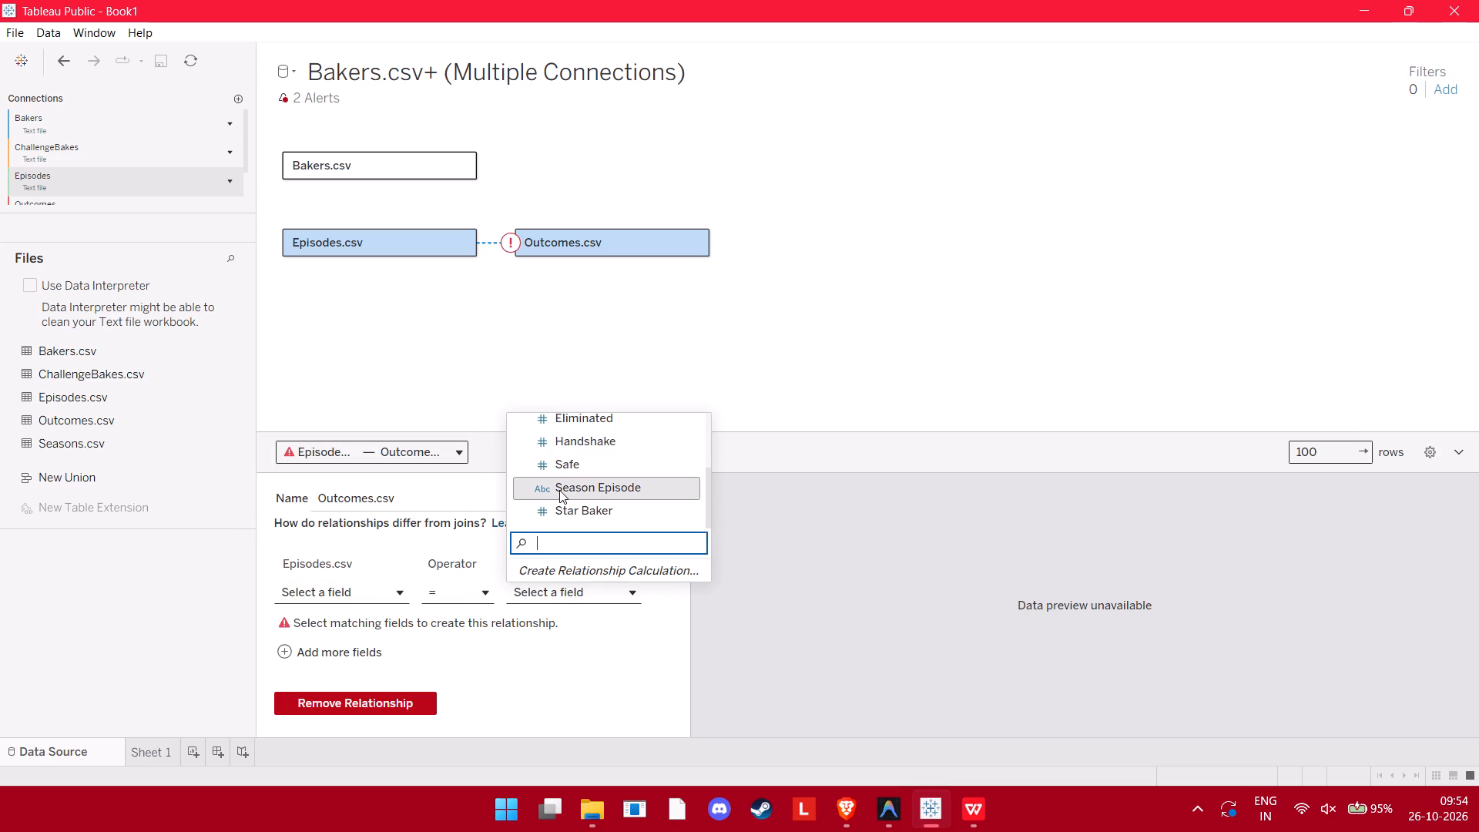
{"action": "left_click", "coordinate": [369, 582]}
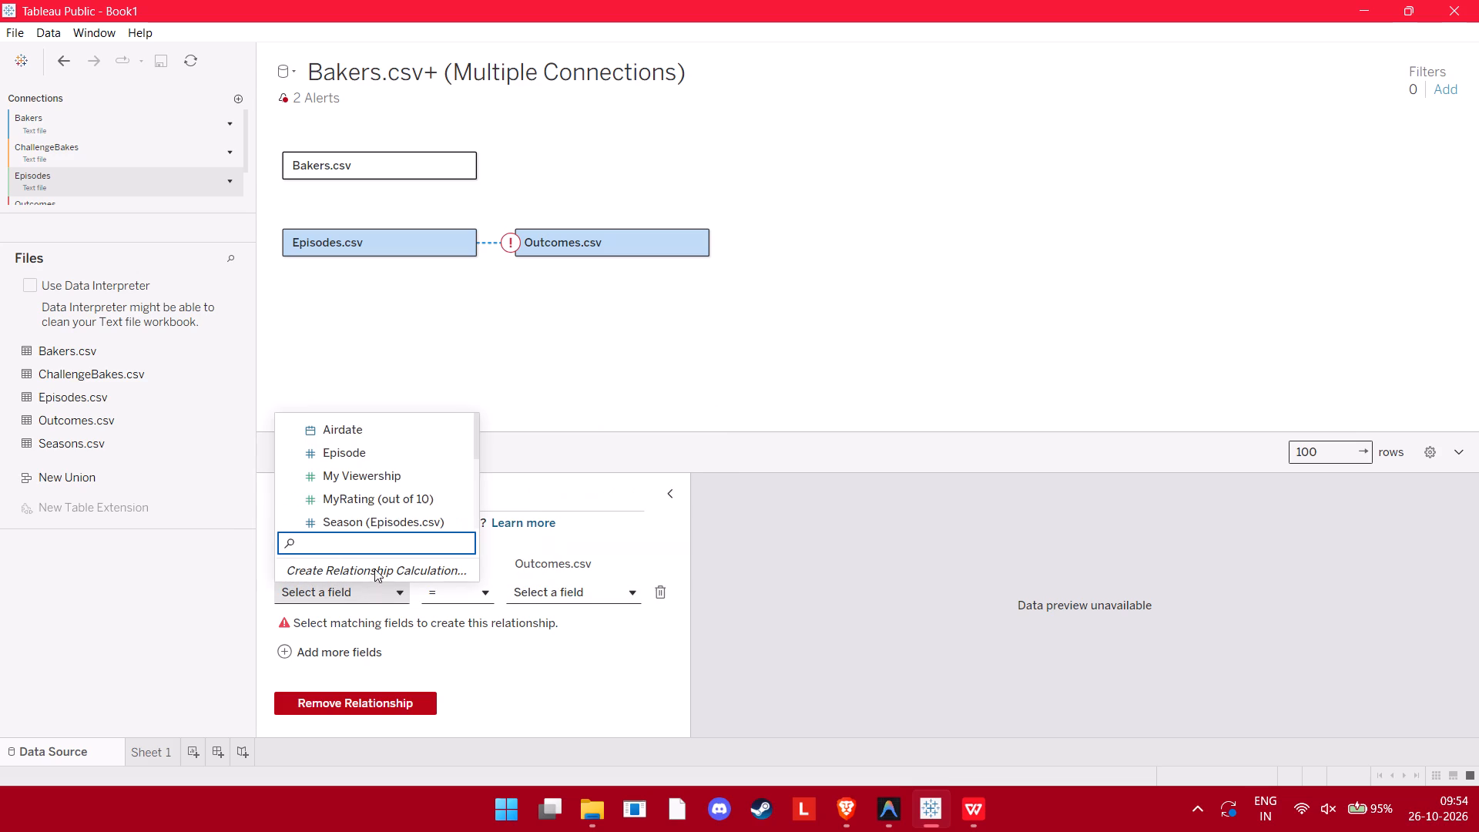
{"action": "scroll", "coordinate": [391, 490], "scroll_direction": "down", "scroll_amount": 2}
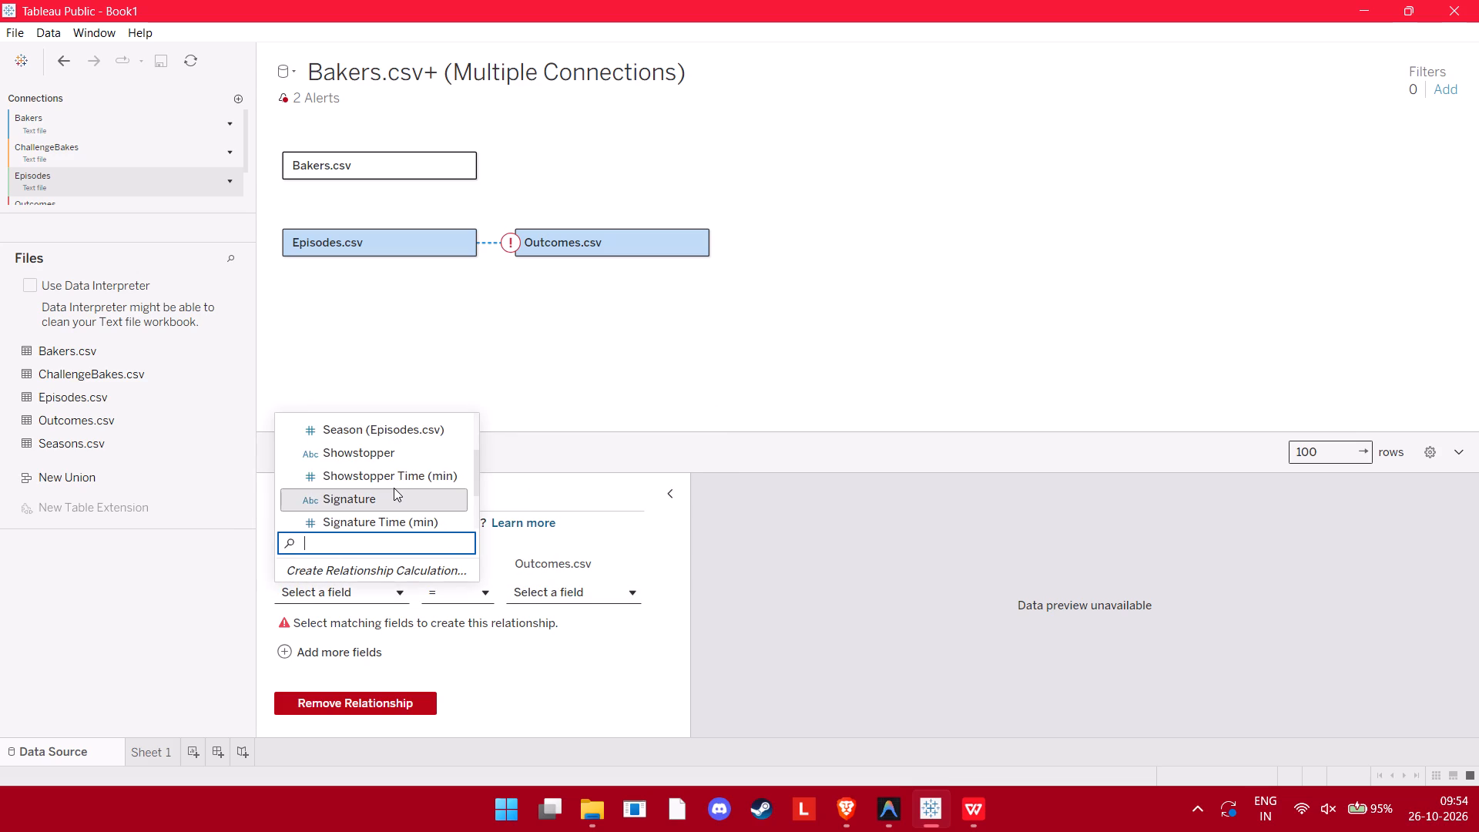
{"action": "scroll", "coordinate": [394, 487], "scroll_direction": "up", "scroll_amount": 1}
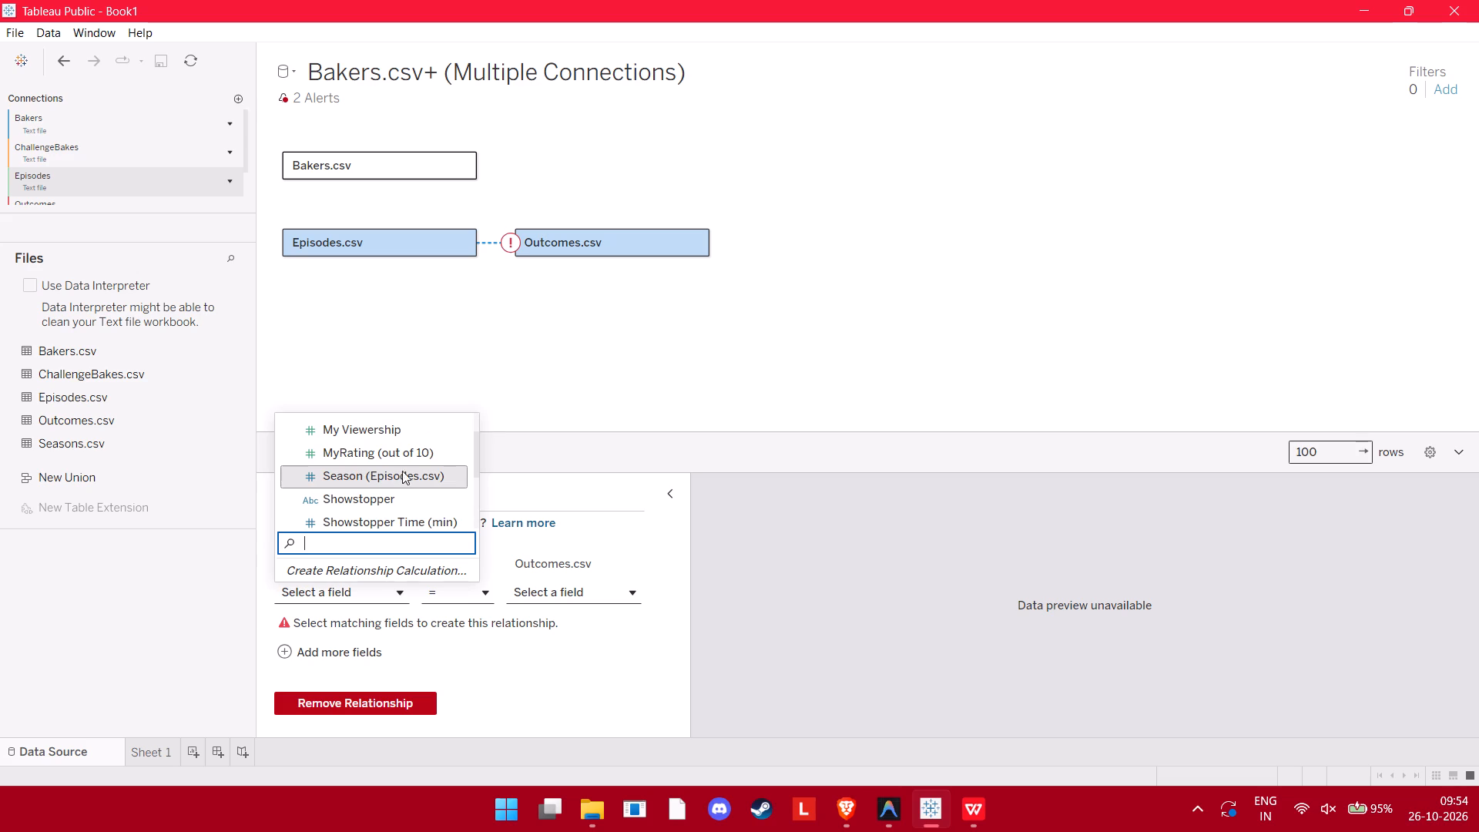
{"action": "left_click", "coordinate": [406, 471]}
Choose Season Episode as the Outcomes.csv matching field in the relationship with Episodes.csv.
{"action": "left_click", "coordinate": [537, 585]}
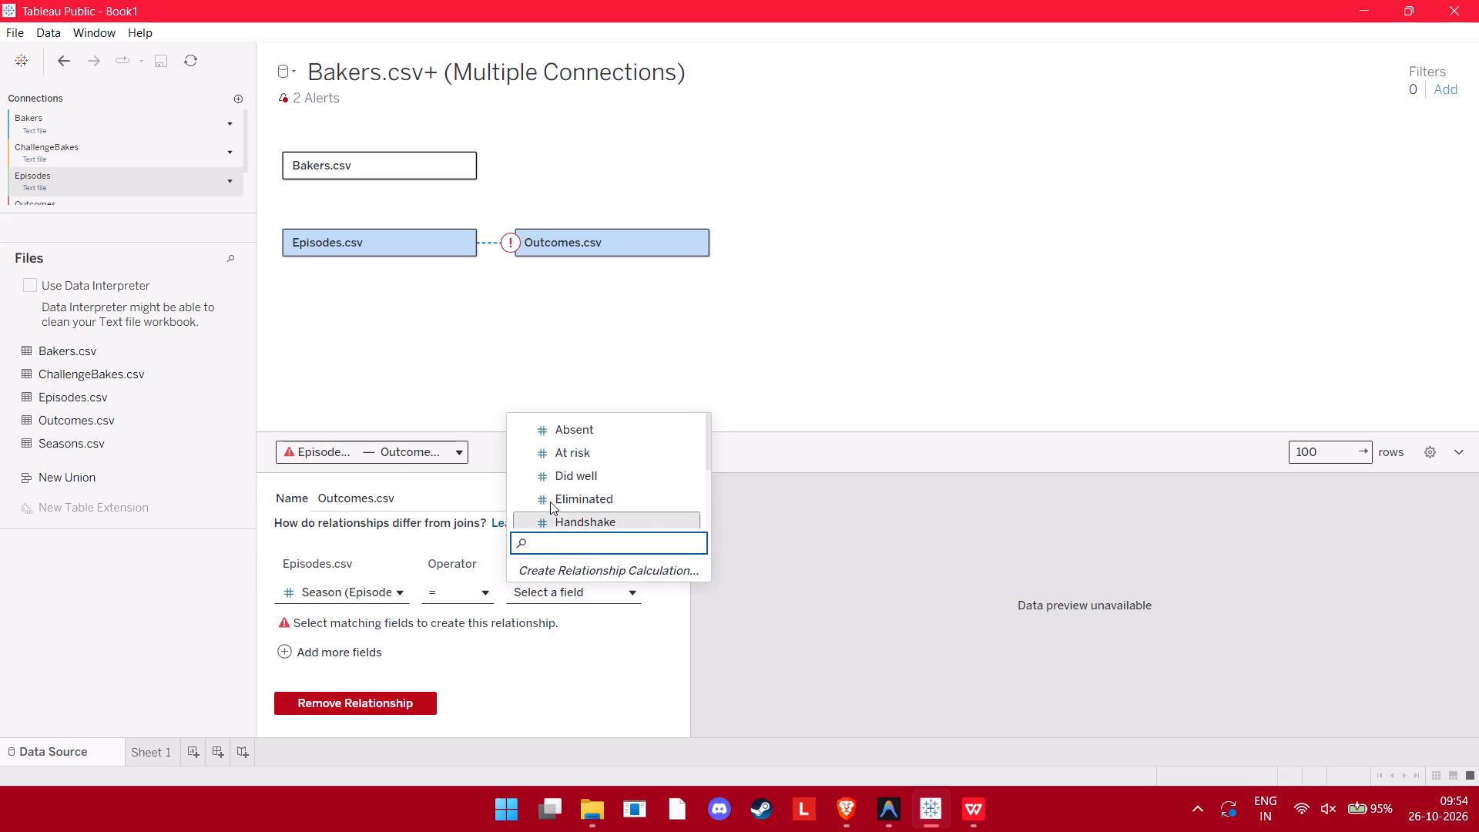
{"action": "scroll", "coordinate": [552, 493], "scroll_direction": "down", "scroll_amount": 4}
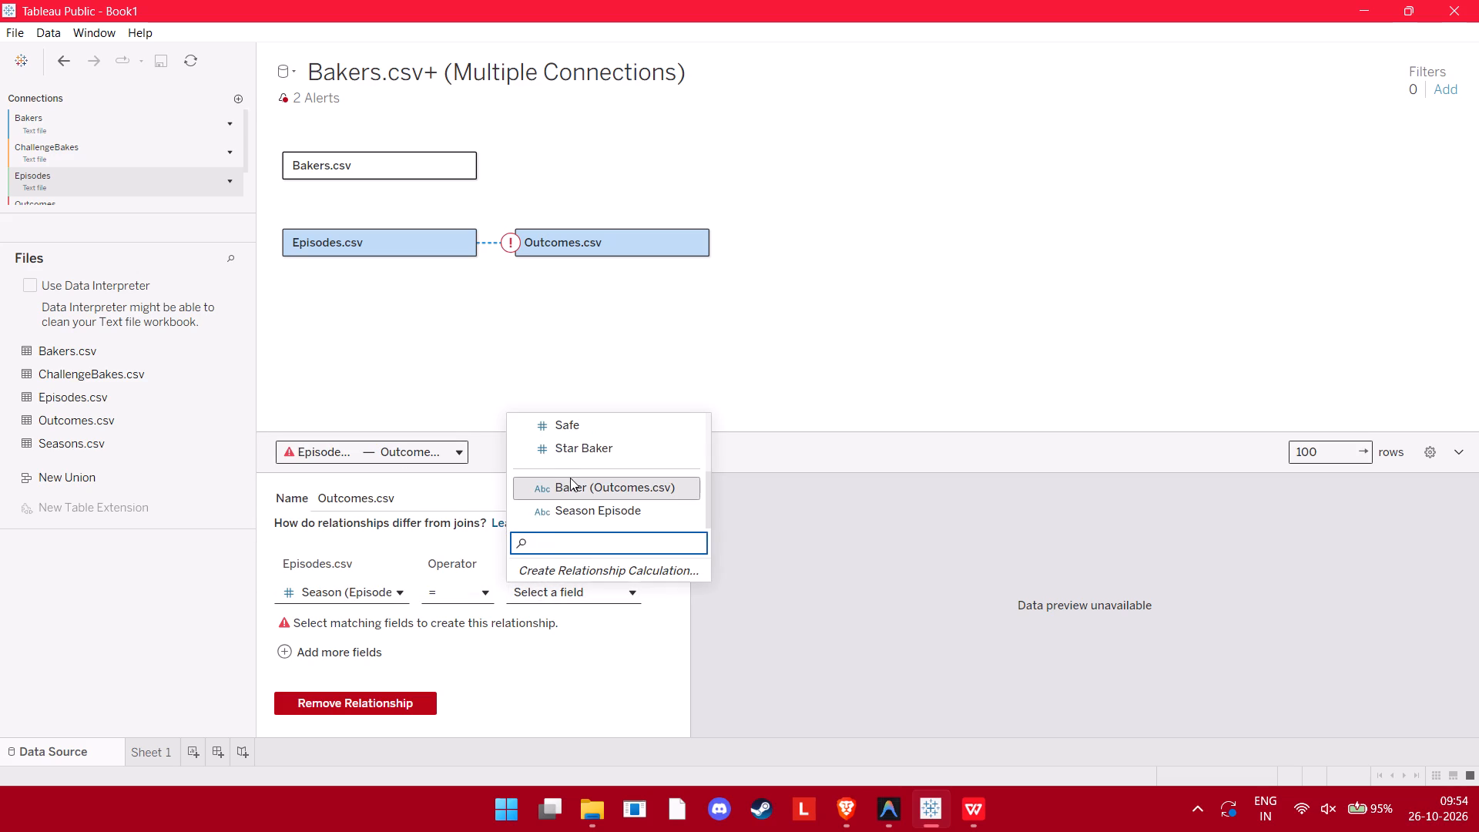
{"action": "scroll", "coordinate": [570, 478], "scroll_direction": "up", "scroll_amount": 5}
{"action": "scroll", "coordinate": [570, 478], "scroll_direction": "down", "scroll_amount": 2}
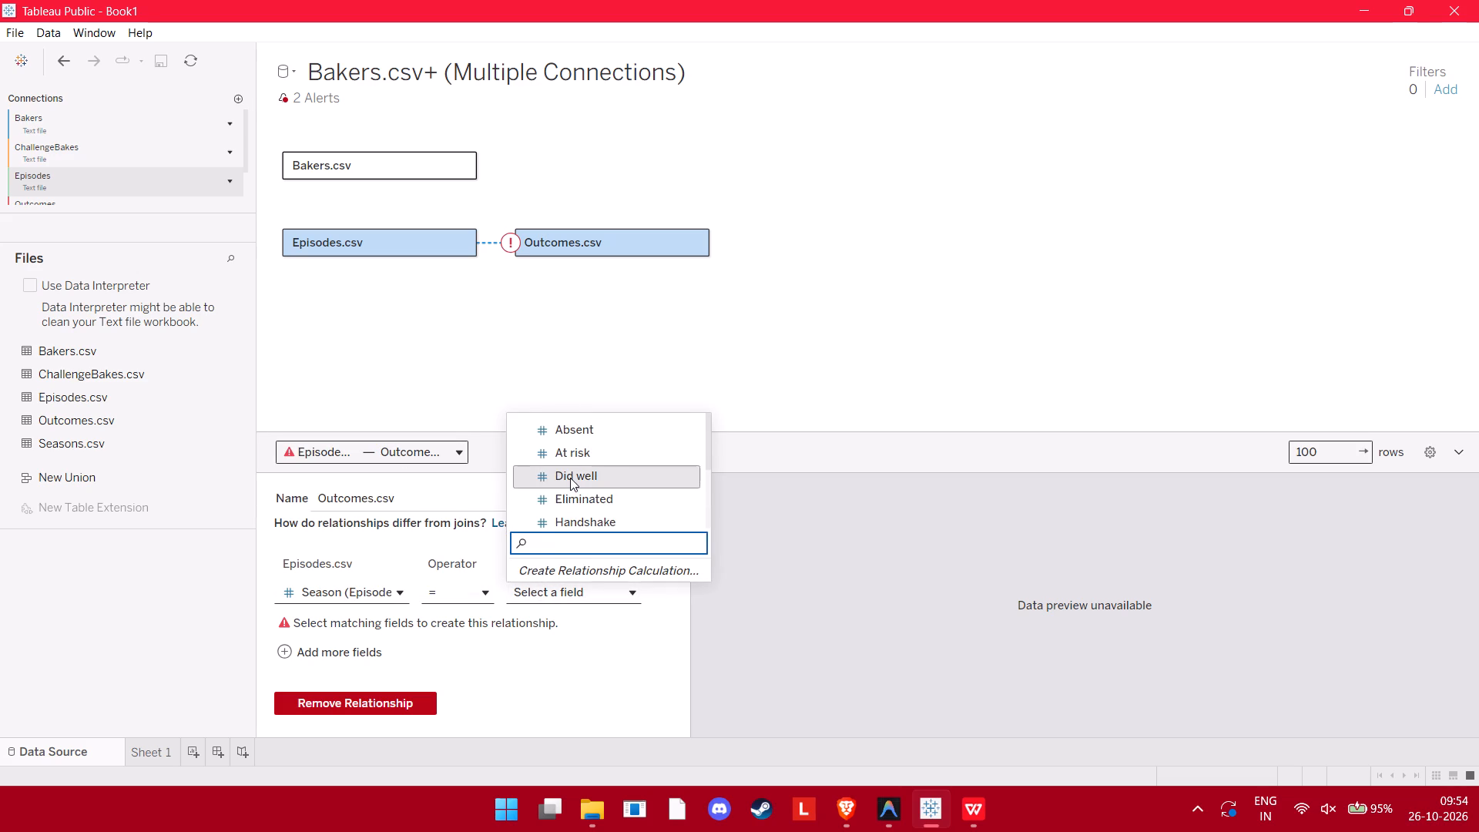
{"action": "scroll", "coordinate": [581, 496], "scroll_direction": "down", "scroll_amount": 4}
{"action": "left_click", "coordinate": [599, 515]}
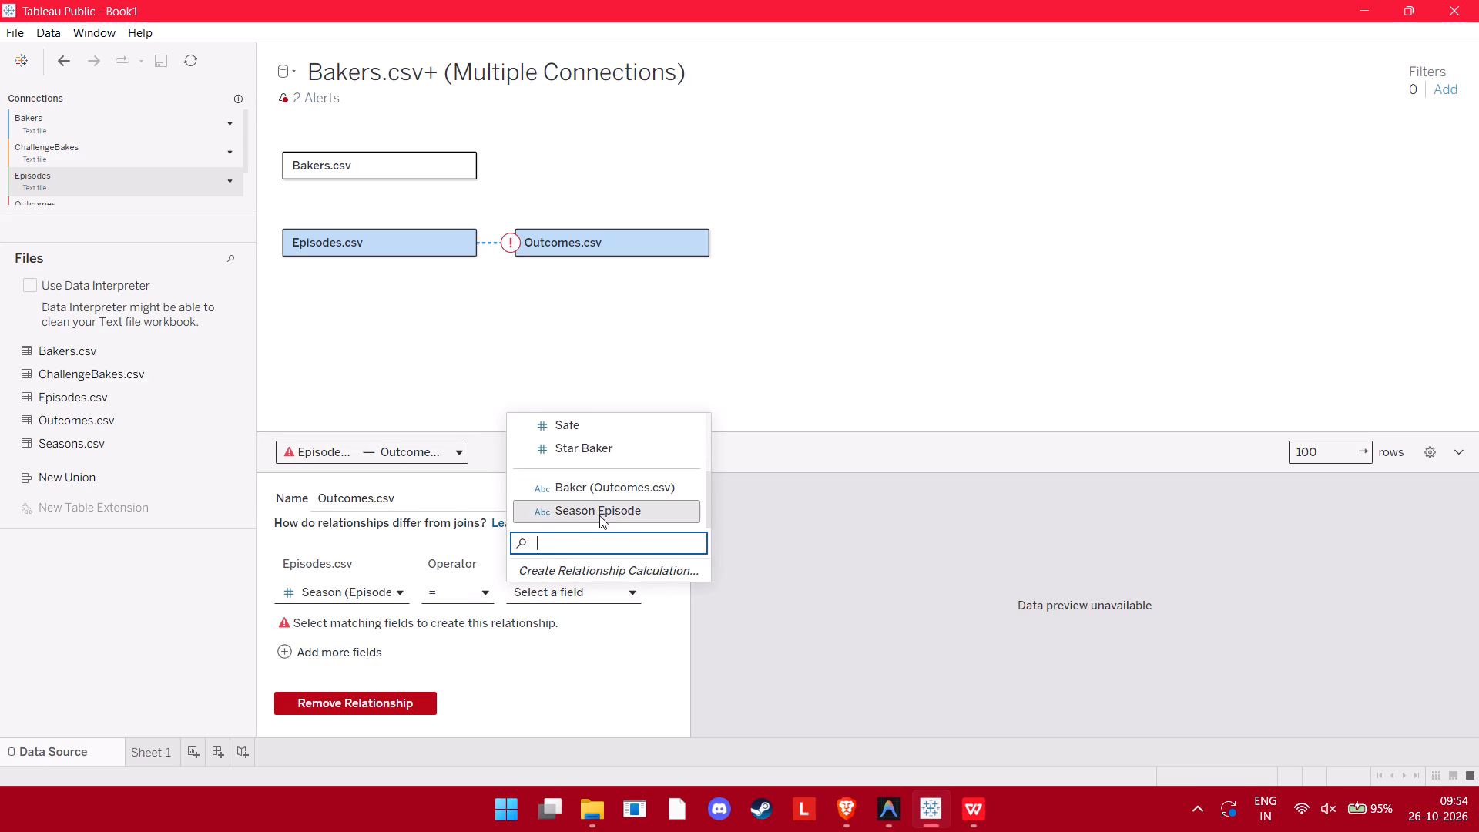
{"action": "left_click", "coordinate": [602, 510]}
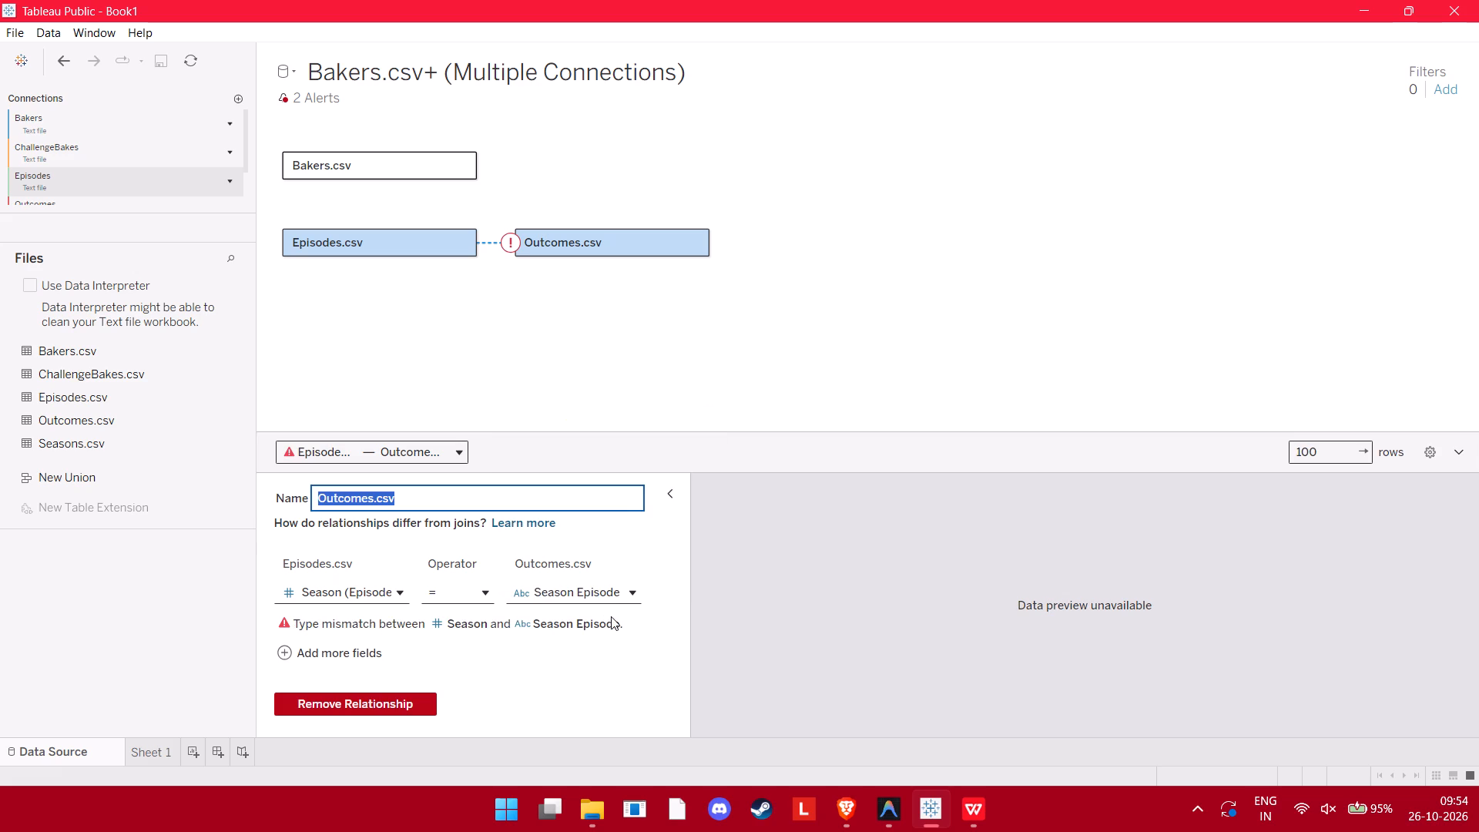
{"action": "left_click", "coordinate": [588, 691]}
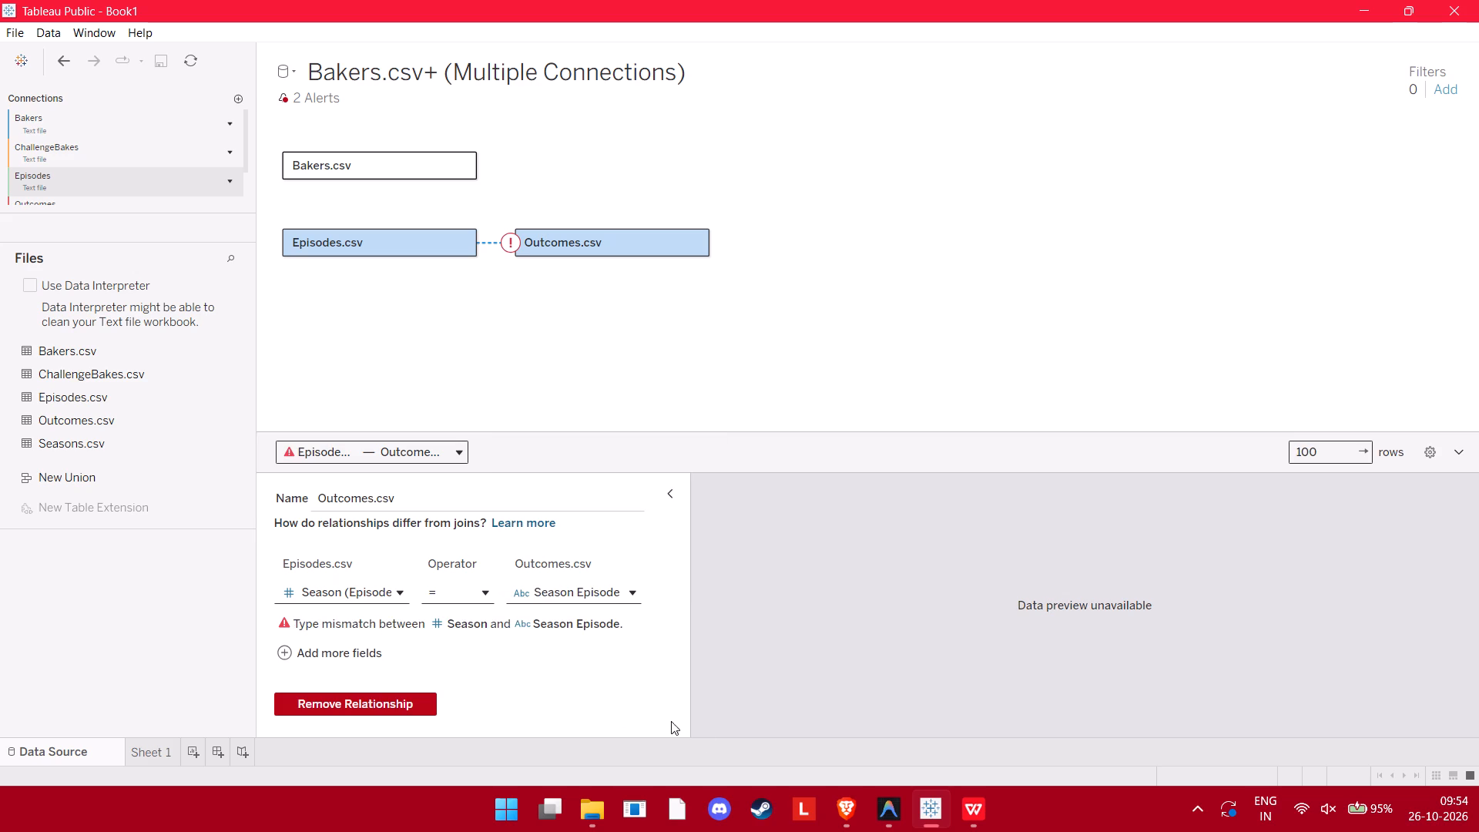
Check the ChatGPT guide's Episodes–Outcomes matching fields, then look for SeasonEpisode among the Episodes.csv relationship fields in Tableau.
{"action": "left_click", "coordinate": [854, 810]}
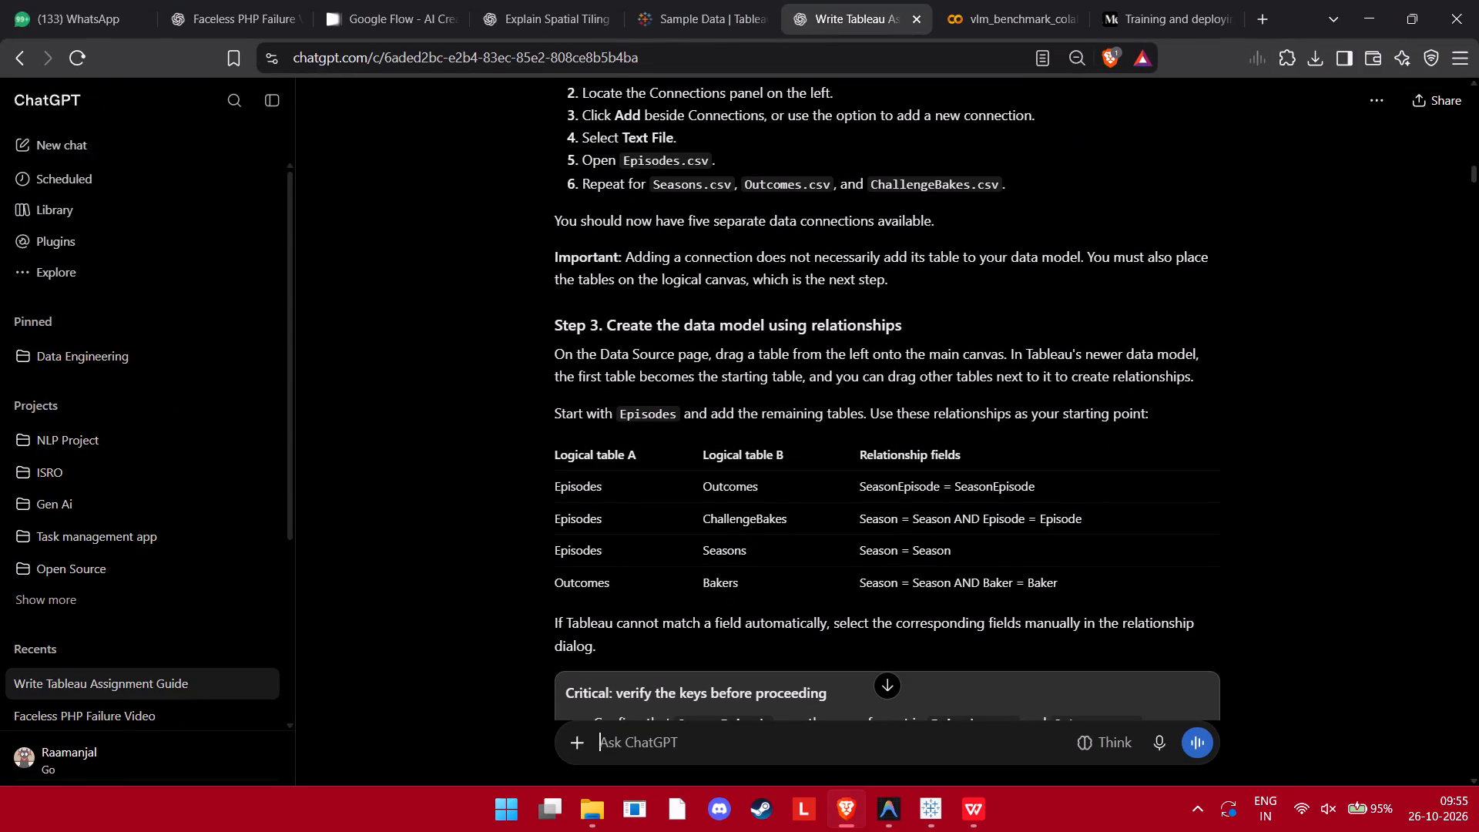
{"action": "left_click_drag", "start_coordinate": [847, 484], "coordinate": [1043, 485]}
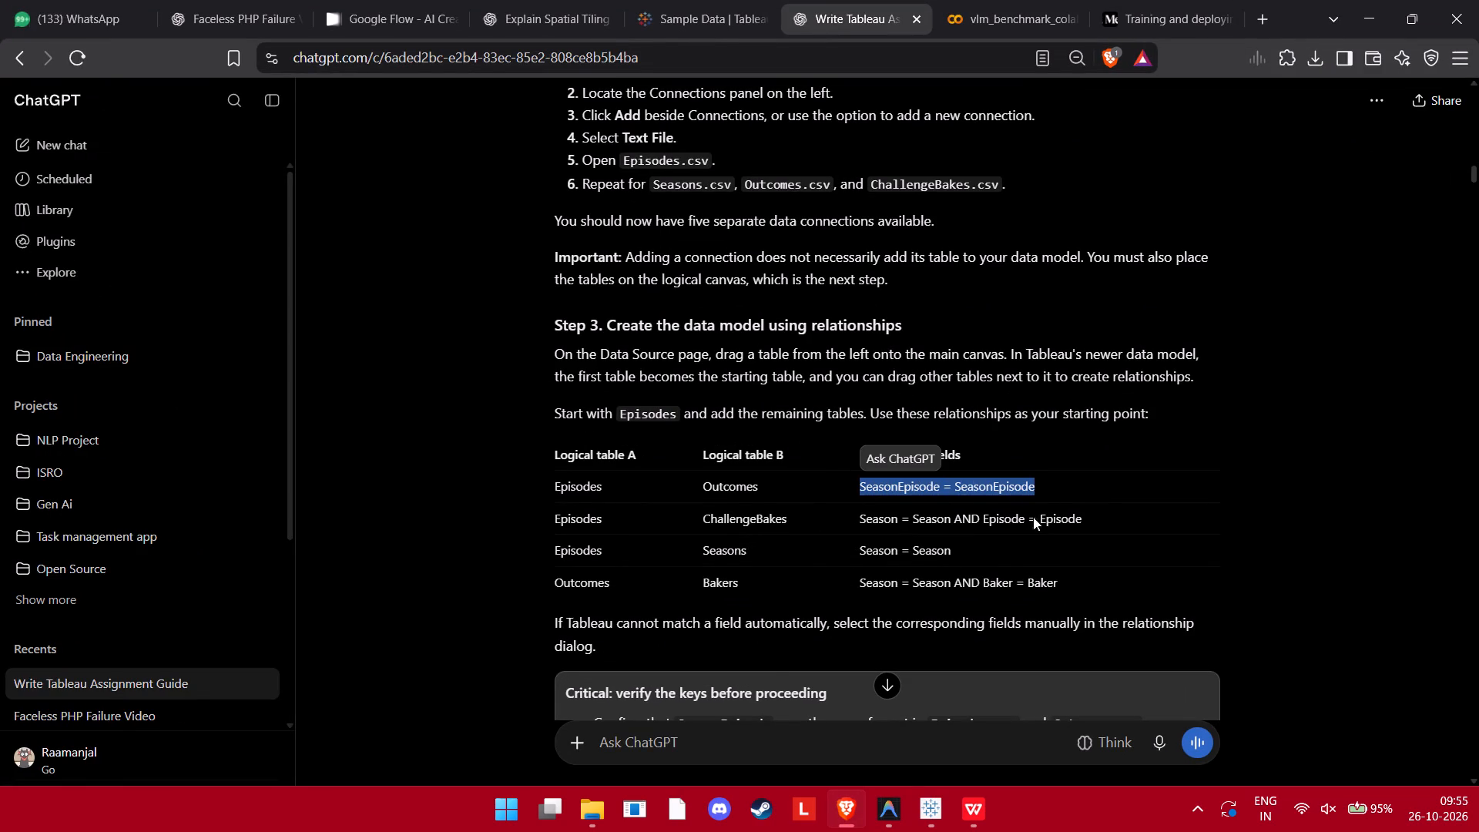
{"action": "left_click", "coordinate": [922, 807]}
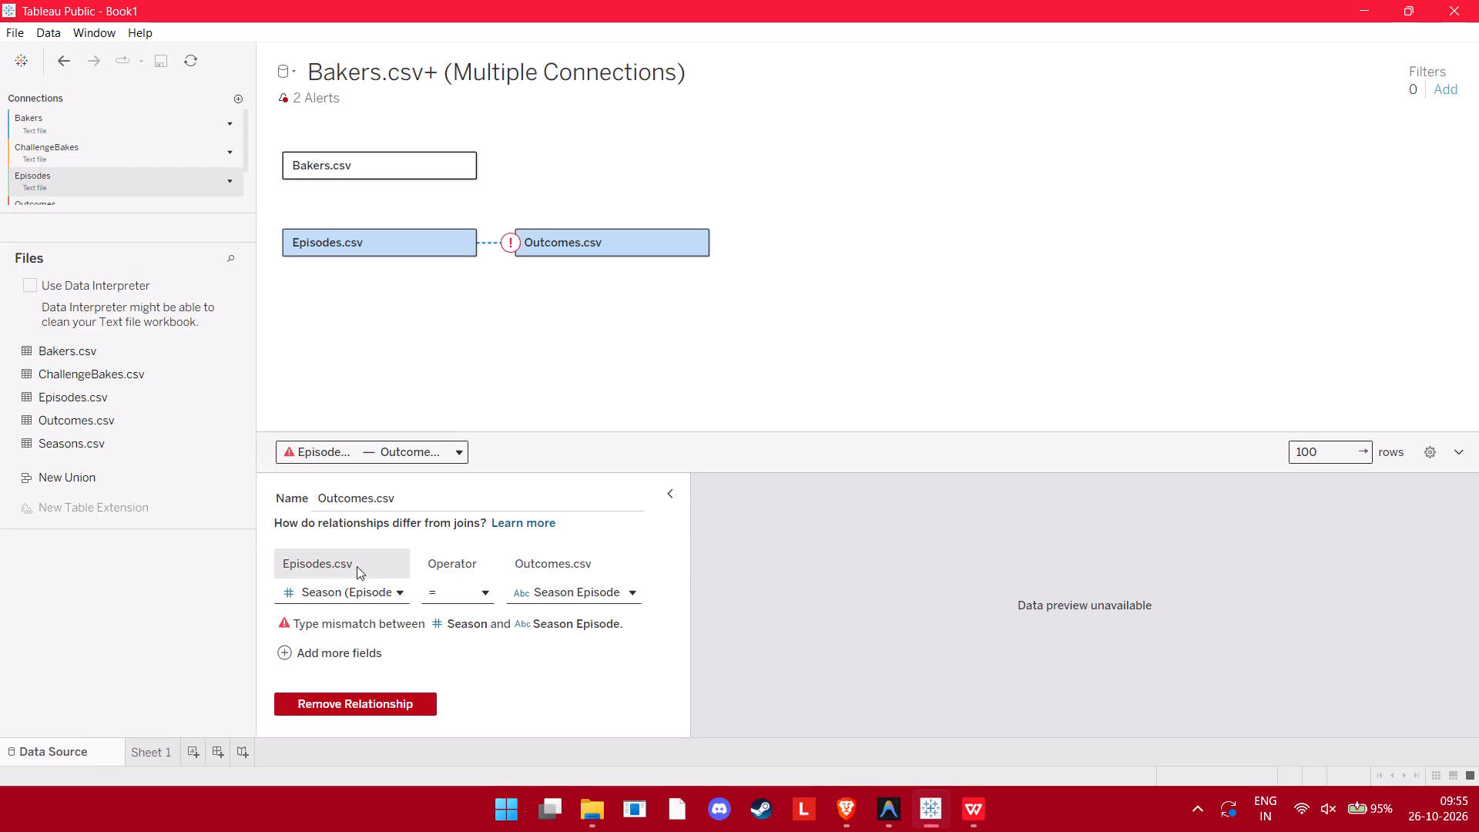
{"action": "left_click", "coordinate": [349, 585]}
{"action": "scroll", "coordinate": [385, 496], "scroll_direction": "down", "scroll_amount": 2}
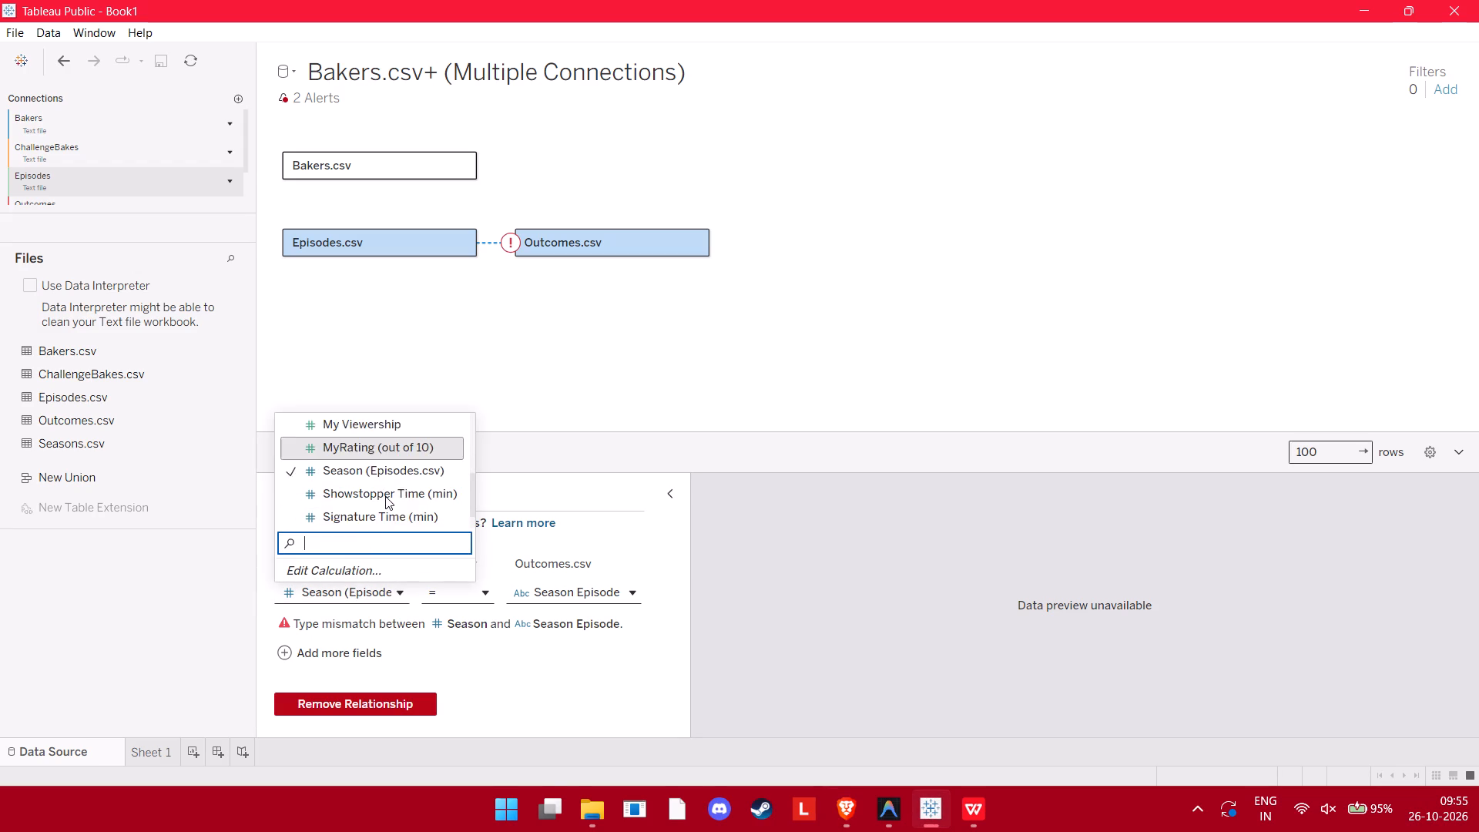
{"action": "scroll", "coordinate": [385, 496], "scroll_direction": "down", "scroll_amount": 4}
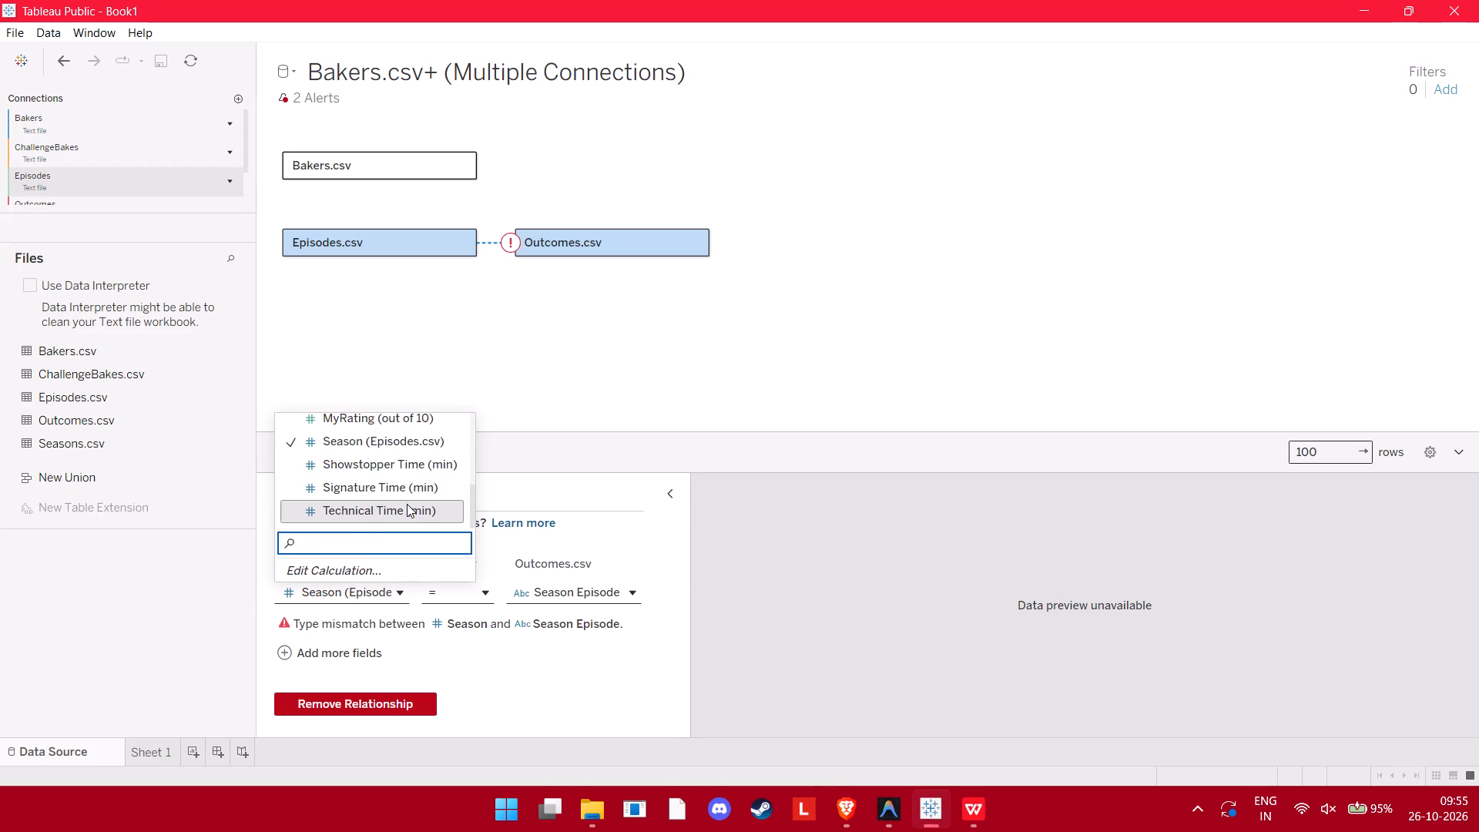
{"action": "scroll", "coordinate": [407, 504], "scroll_direction": "down", "scroll_amount": 2}
{"action": "scroll", "coordinate": [407, 504], "scroll_direction": "up", "scroll_amount": 1}
{"action": "scroll", "coordinate": [407, 504], "scroll_direction": "down", "scroll_amount": 3}
{"action": "scroll", "coordinate": [411, 507], "scroll_direction": "up", "scroll_amount": 5}
{"action": "scroll", "coordinate": [411, 507], "scroll_direction": "down", "scroll_amount": 1}
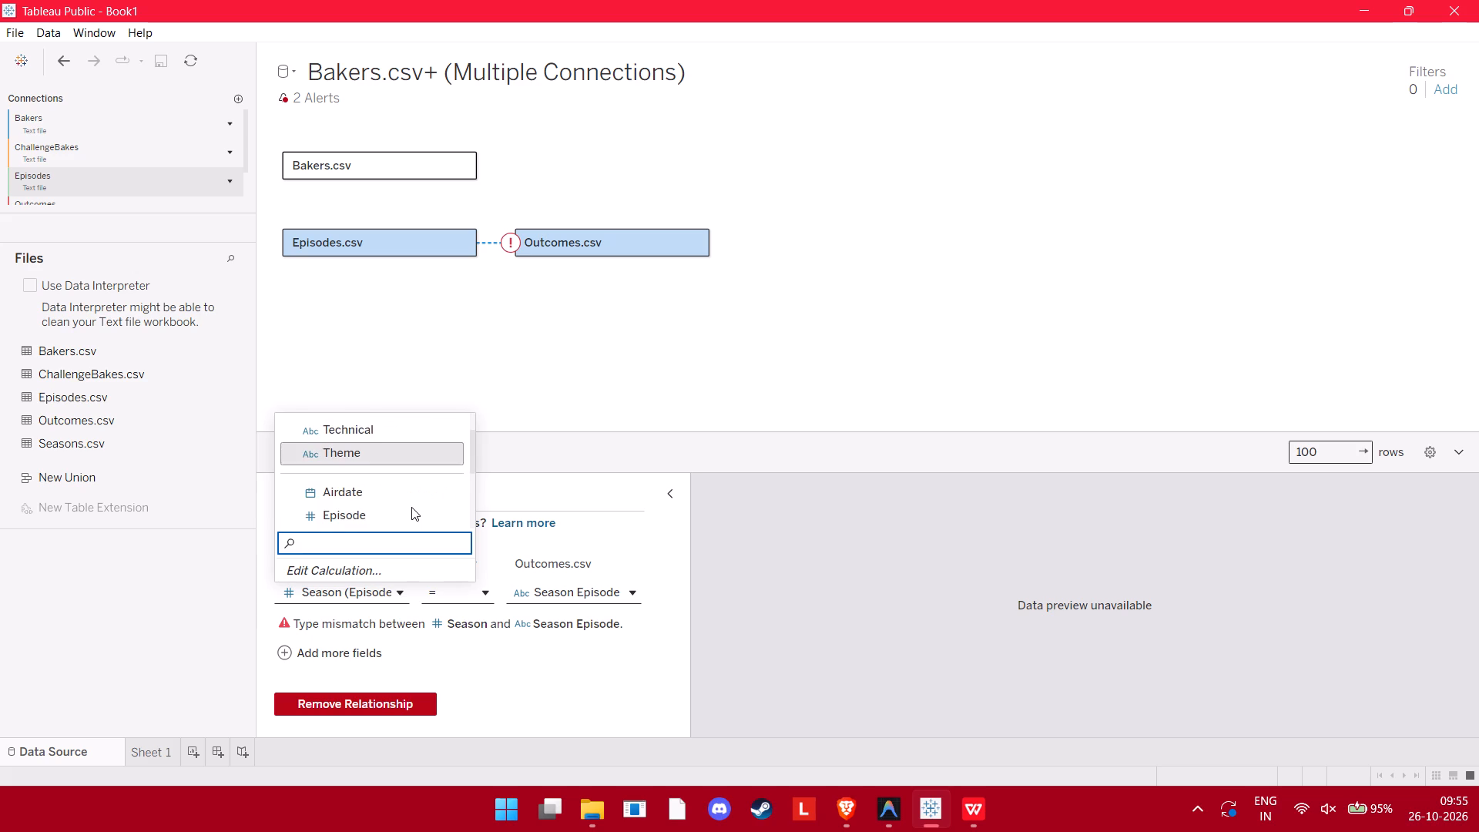
{"action": "scroll", "coordinate": [411, 507], "scroll_direction": "up", "scroll_amount": 4}
{"action": "scroll", "coordinate": [411, 507], "scroll_direction": "down", "scroll_amount": 2}
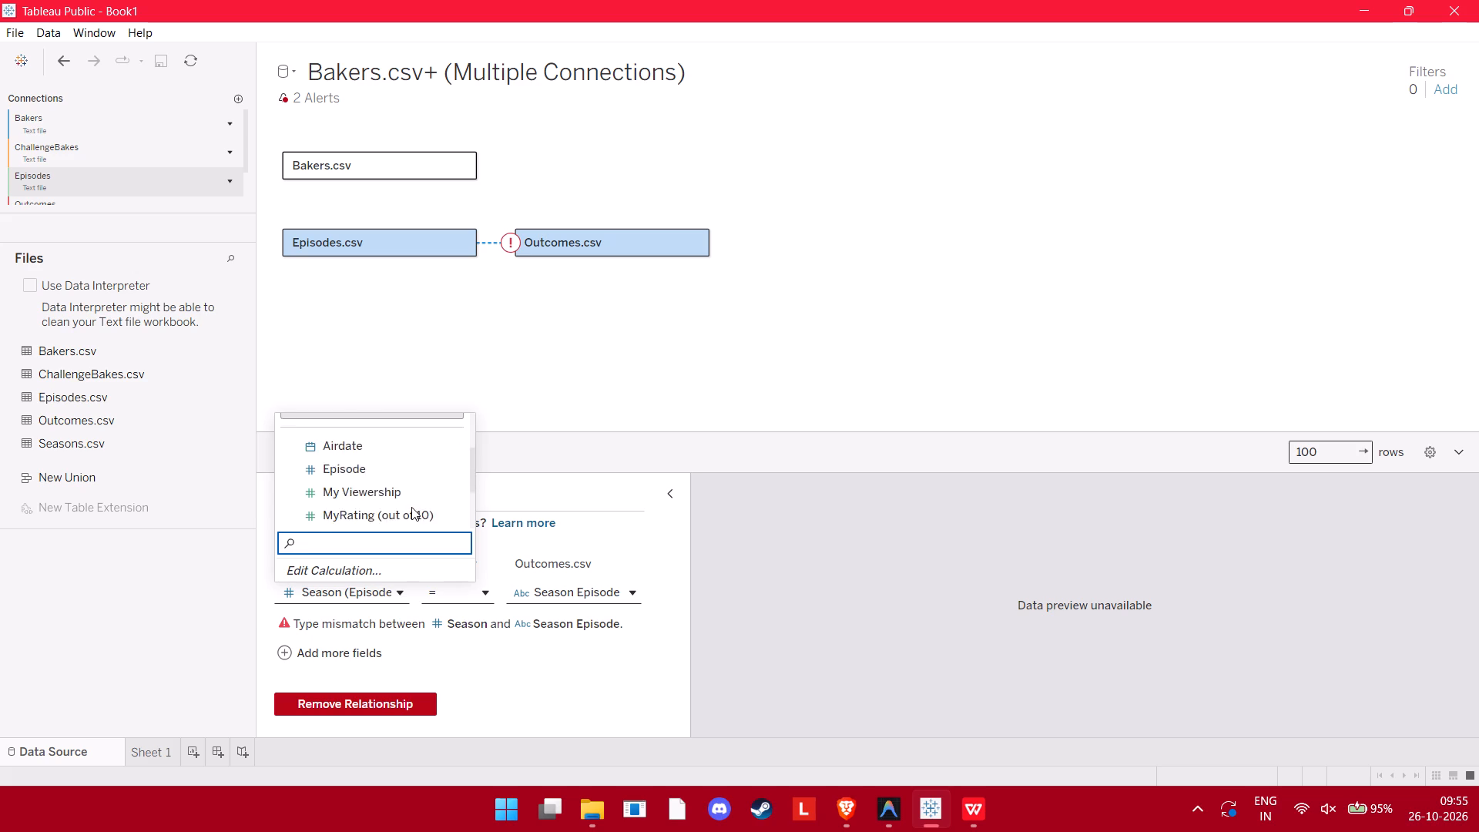
{"action": "scroll", "coordinate": [411, 507], "scroll_direction": "down", "scroll_amount": 5}
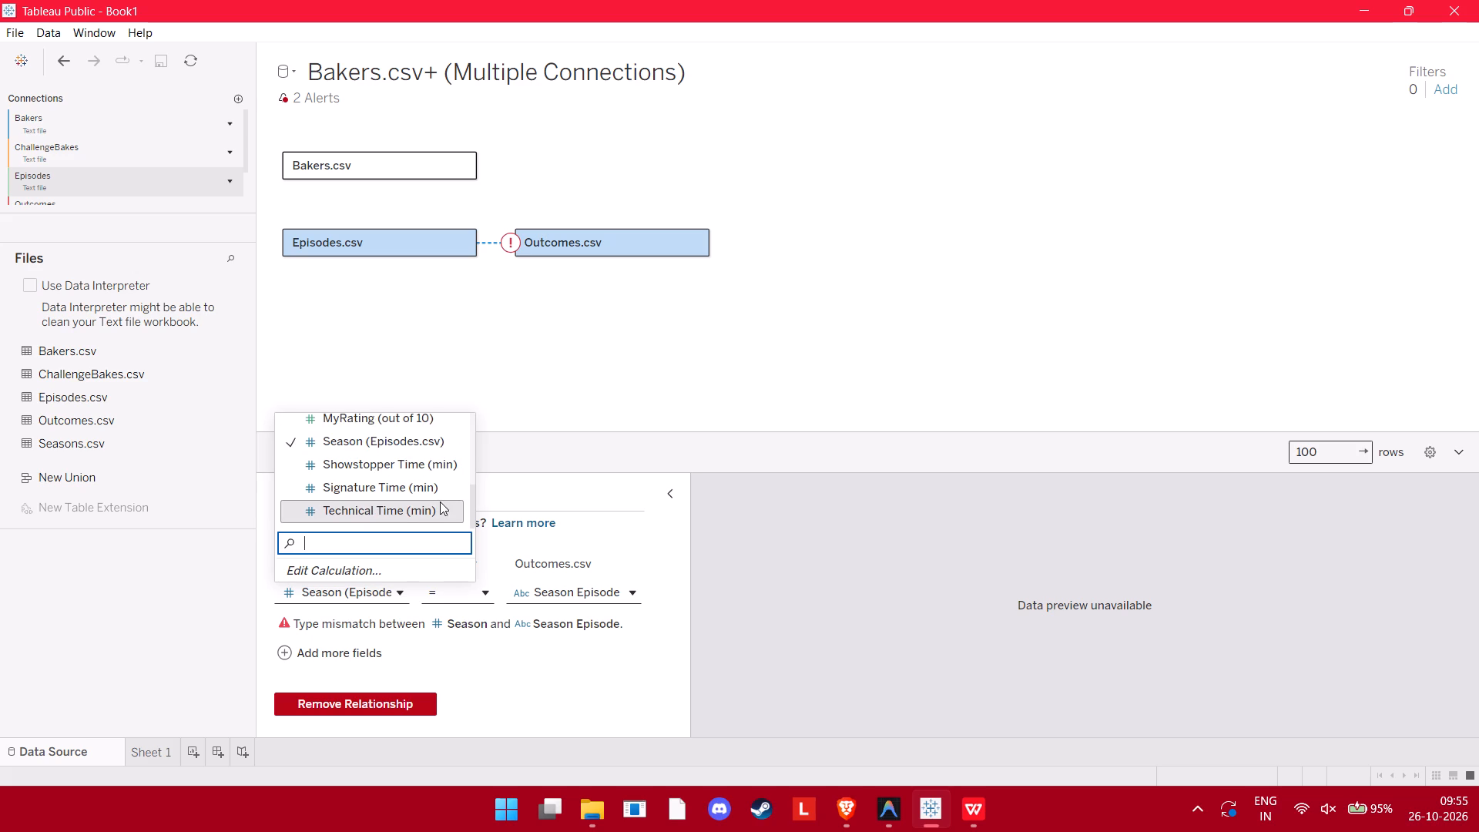
{"action": "left_click", "coordinate": [569, 607]}
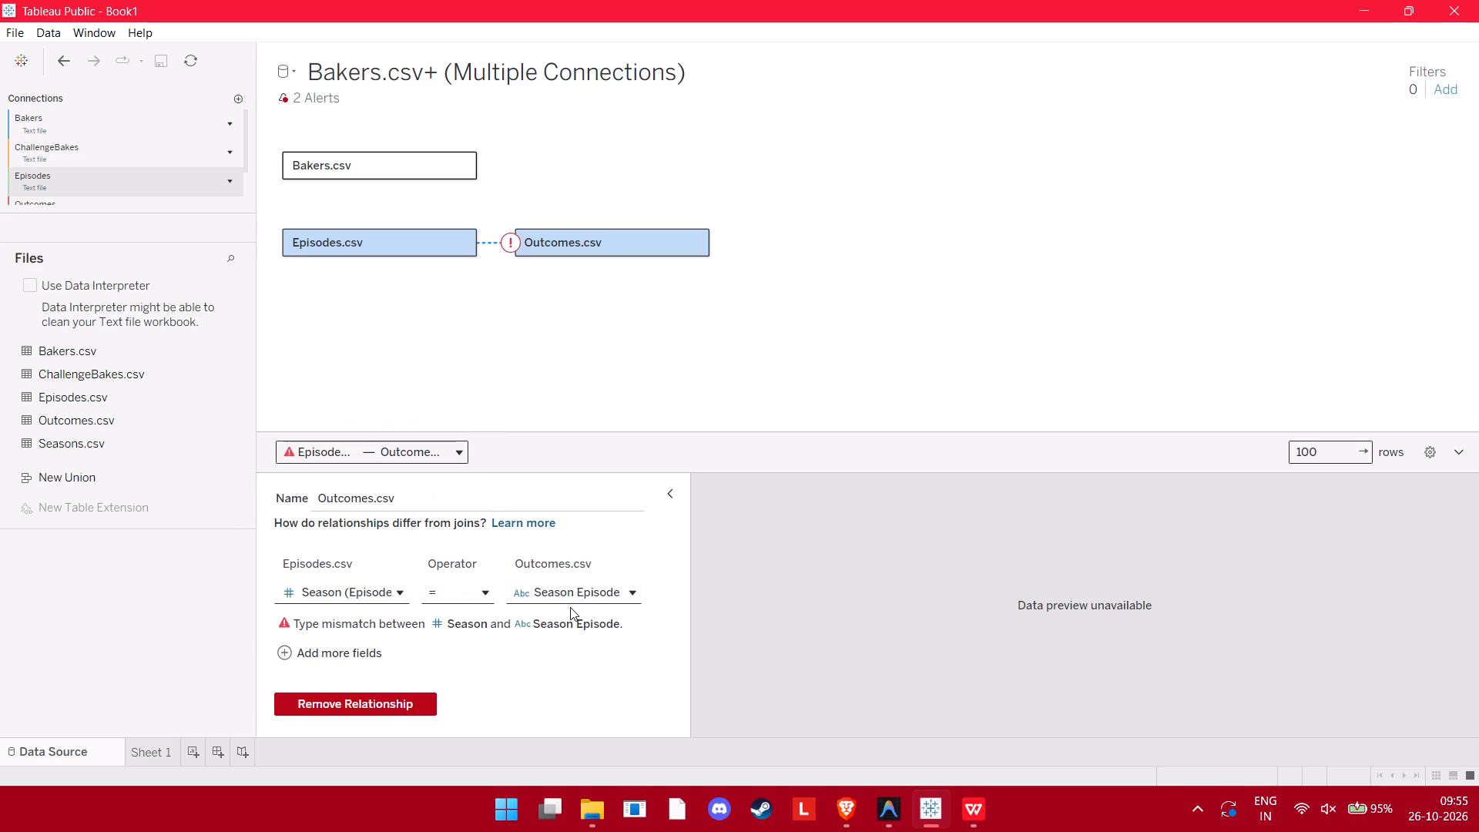
Examine the Outcomes.csv fields offered for the relationship with Episodes.csv, keeping the current choice.
{"action": "left_click", "coordinate": [585, 602]}
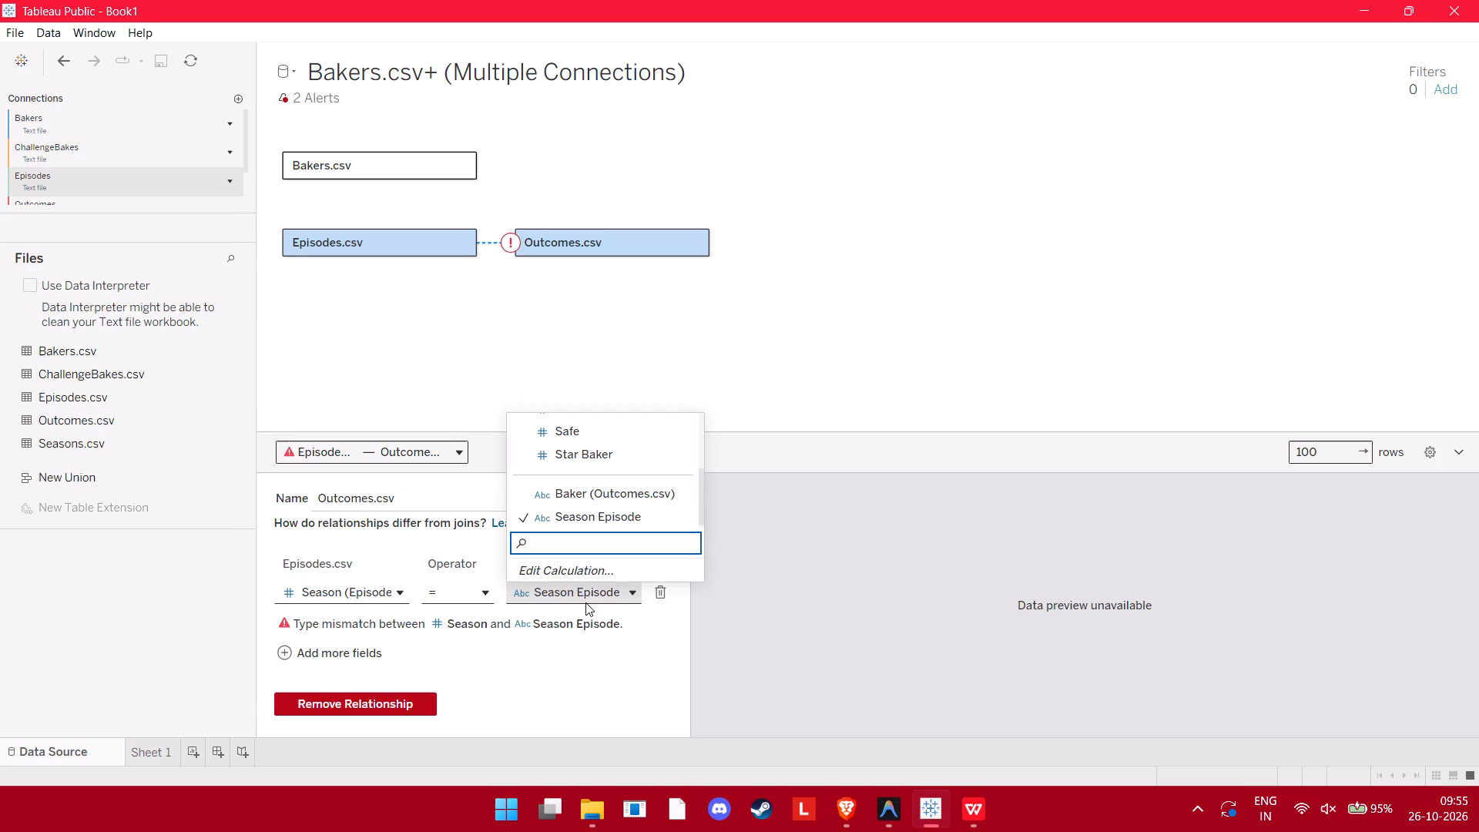
{"action": "scroll", "coordinate": [594, 511], "scroll_direction": "down", "scroll_amount": 5}
{"action": "scroll", "coordinate": [594, 511], "scroll_direction": "up", "scroll_amount": 3}
{"action": "scroll", "coordinate": [594, 511], "scroll_direction": "down", "scroll_amount": 5}
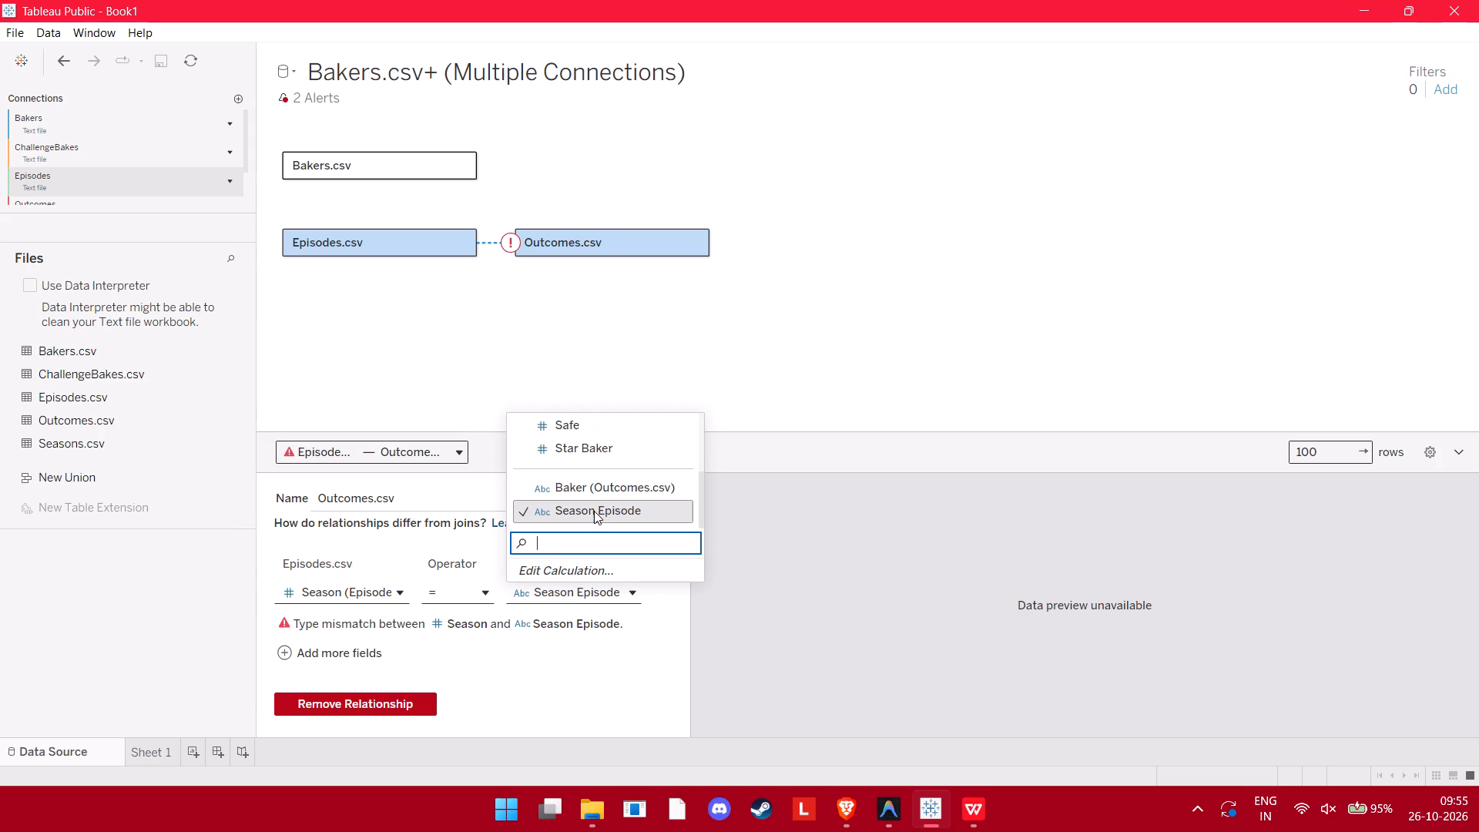
{"action": "left_click", "coordinate": [790, 536]}
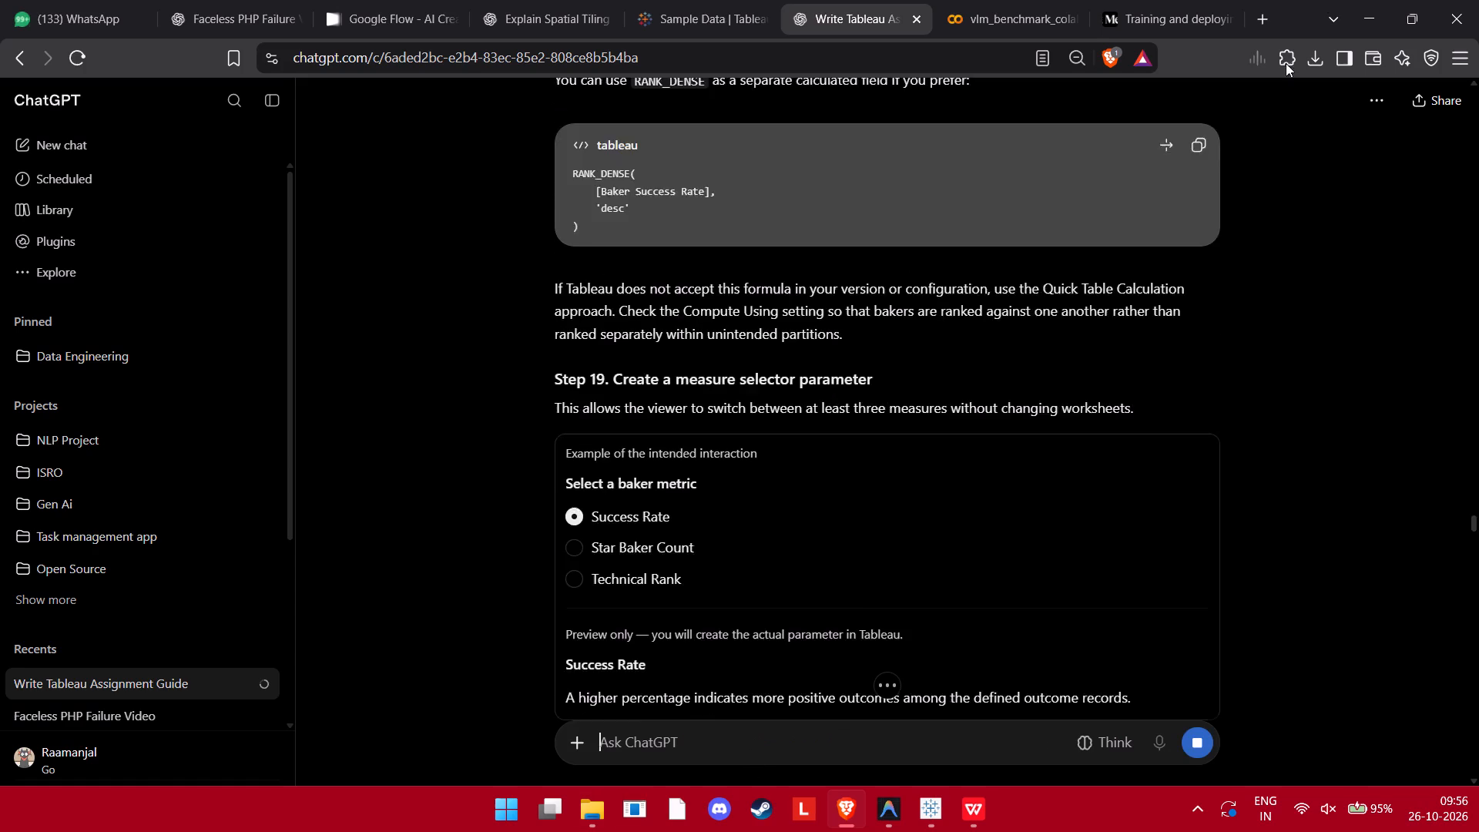
Open YouTube in a new browser tab, search for "great british bake off Tableau" and look through the results.
{"action": "left_click_drag", "start_coordinate": [1263, 22], "coordinate": [1263, 35]}
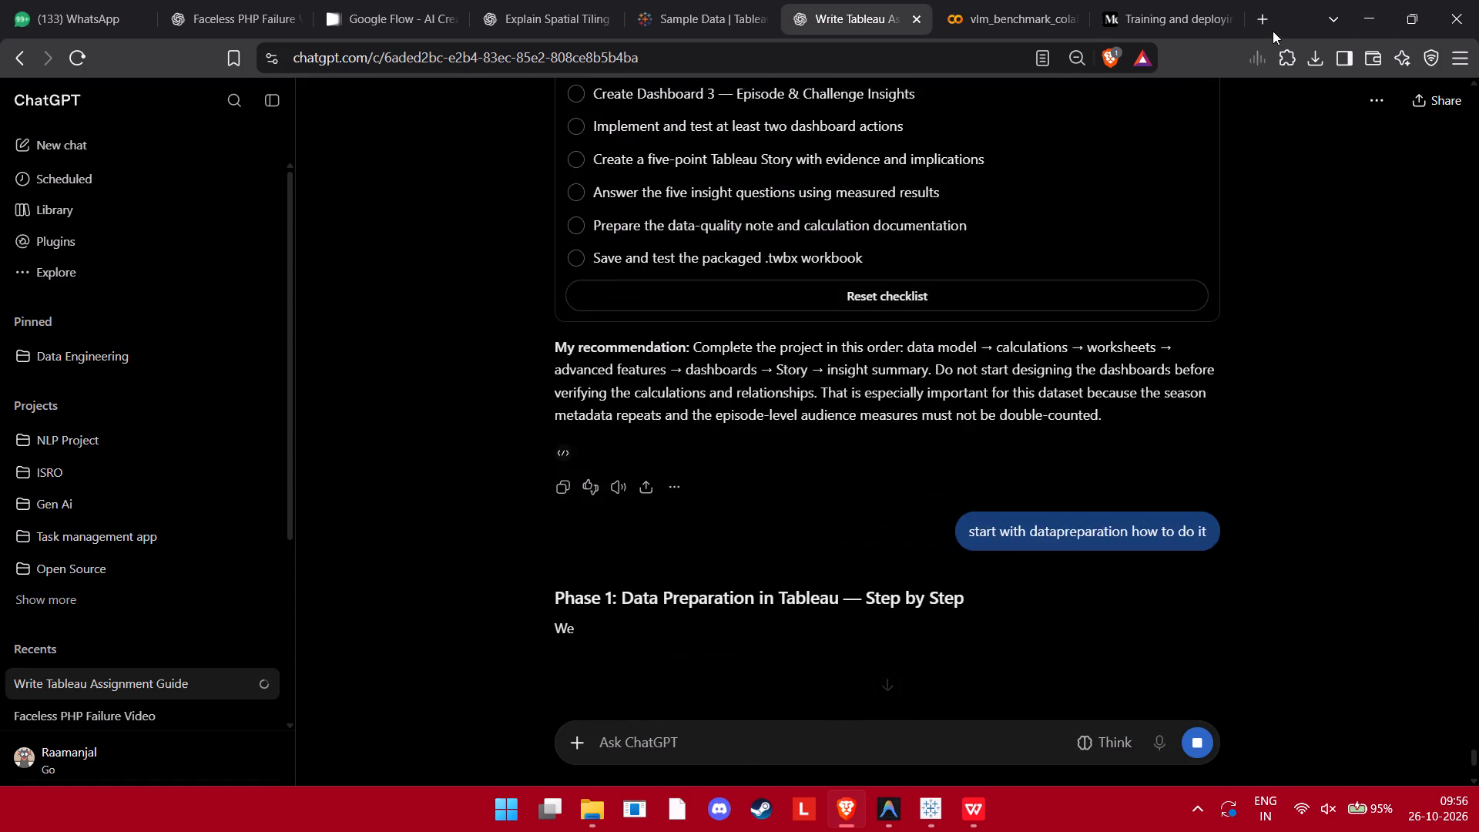
{"action": "left_click", "coordinate": [1268, 22]}
{"action": "key", "text": "y"}
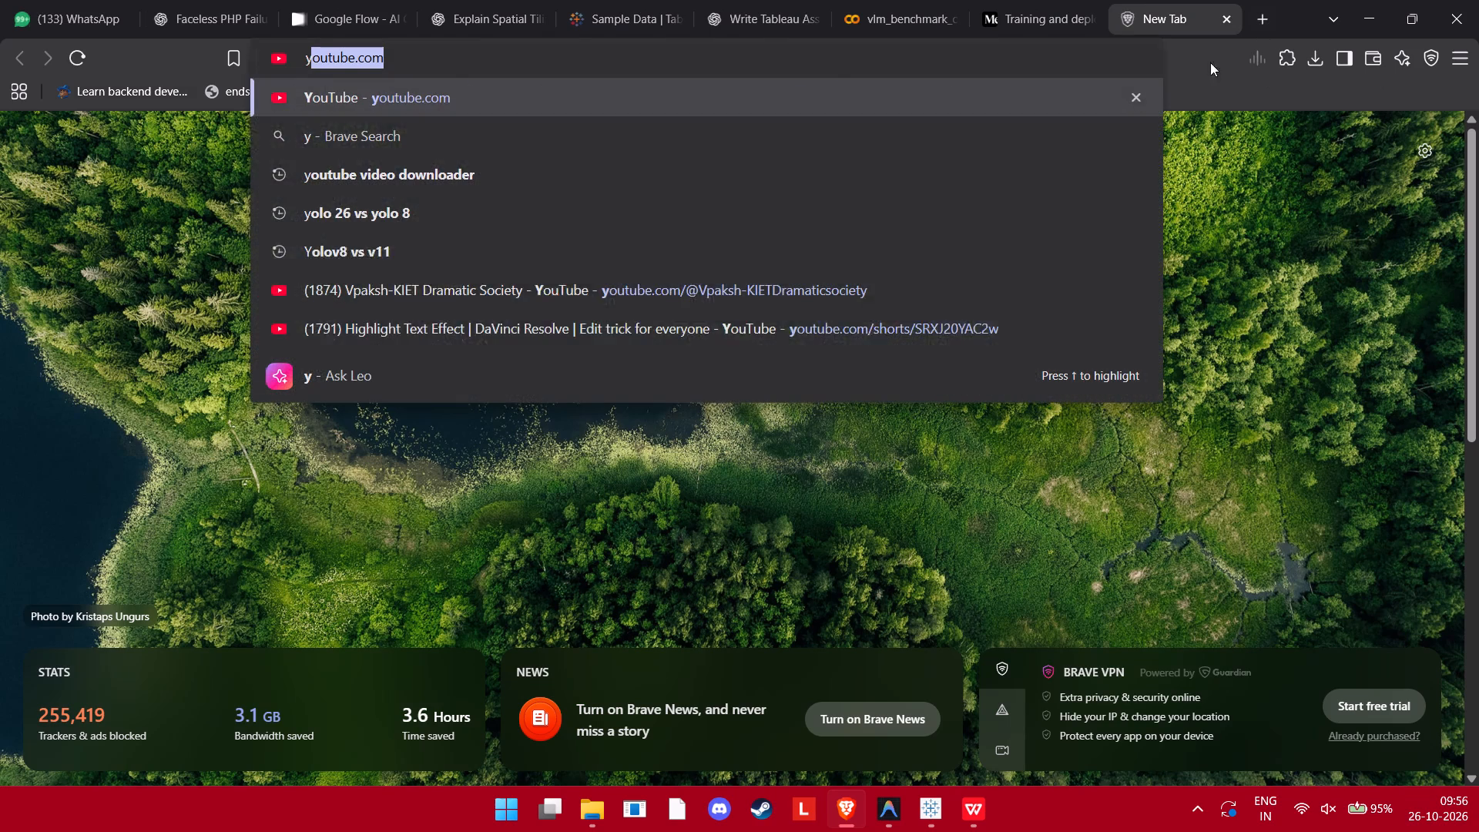
{"action": "left_click", "coordinate": [442, 106]}
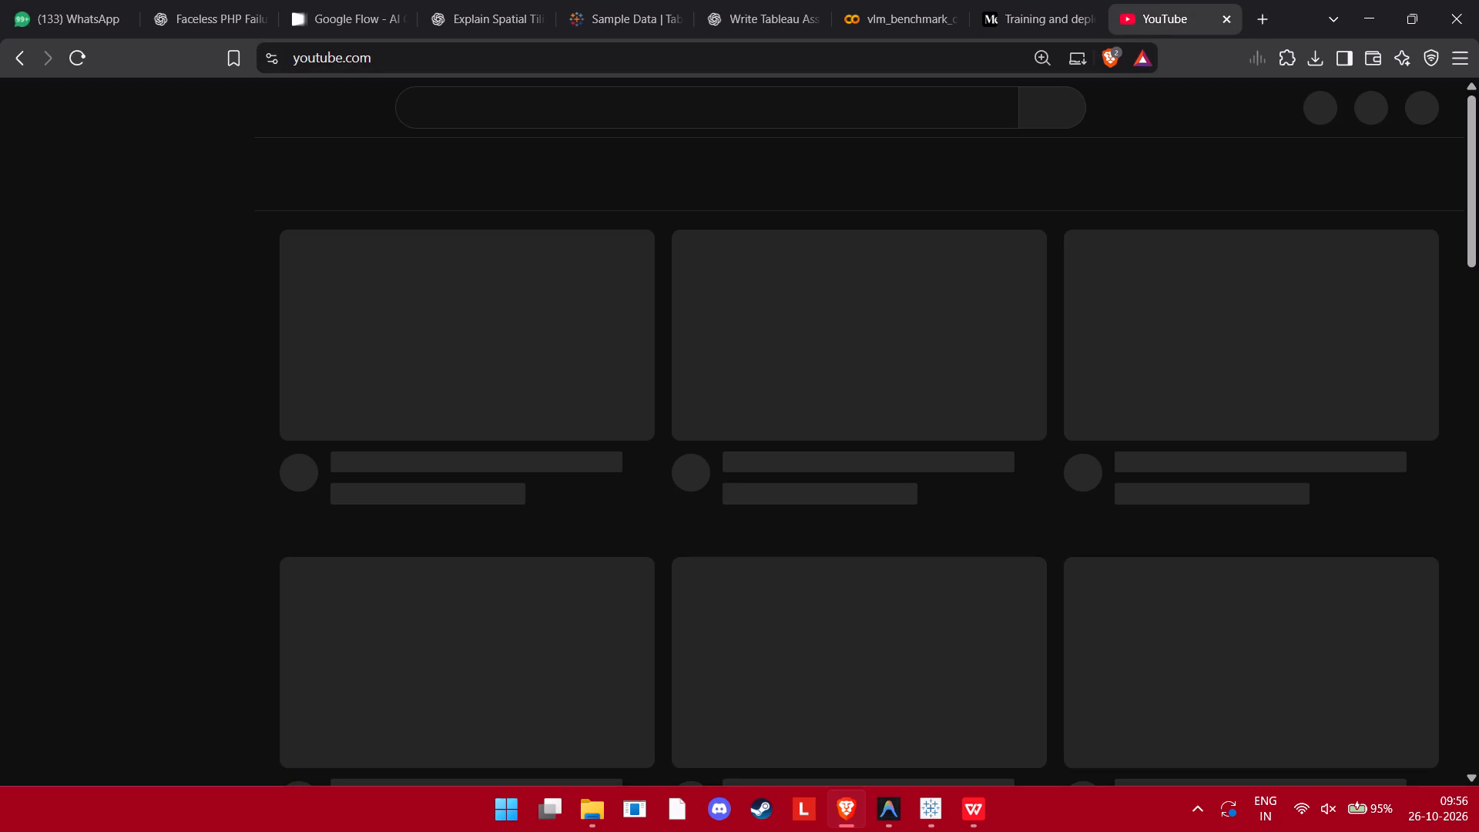
{"action": "left_click", "coordinate": [532, 108]}
{"action": "type", "text": "great british bake off"}
{"action": "key", "text": "space"}
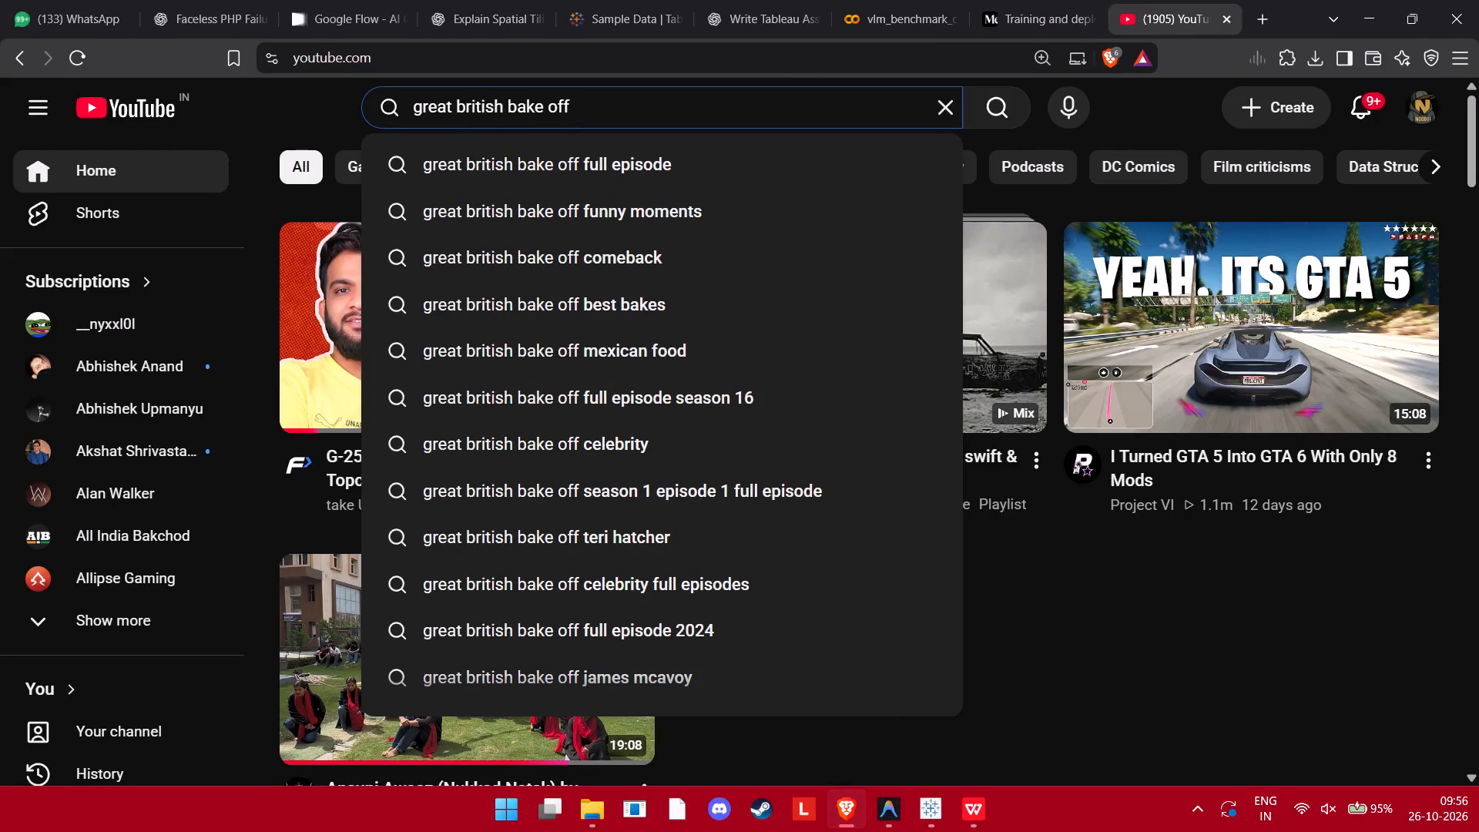
{"action": "type", "text": "Tabluea"}
{"action": "key", "text": "BackSpace"}
{"action": "key", "text": "BackSpace"}
{"action": "key", "text": "BackSpace"}
{"action": "type", "text": "eau"}
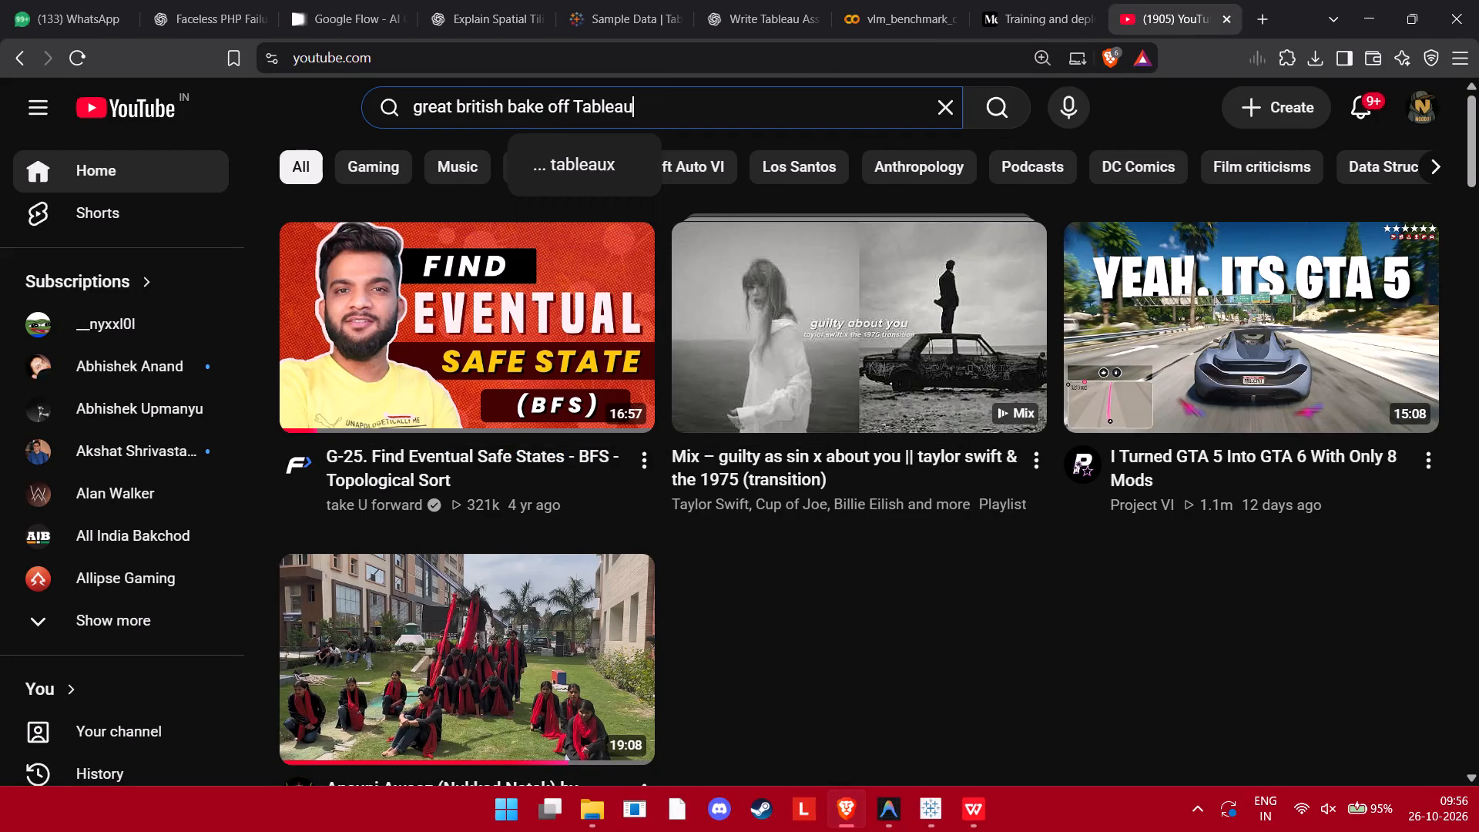
{"action": "key", "text": "Return"}
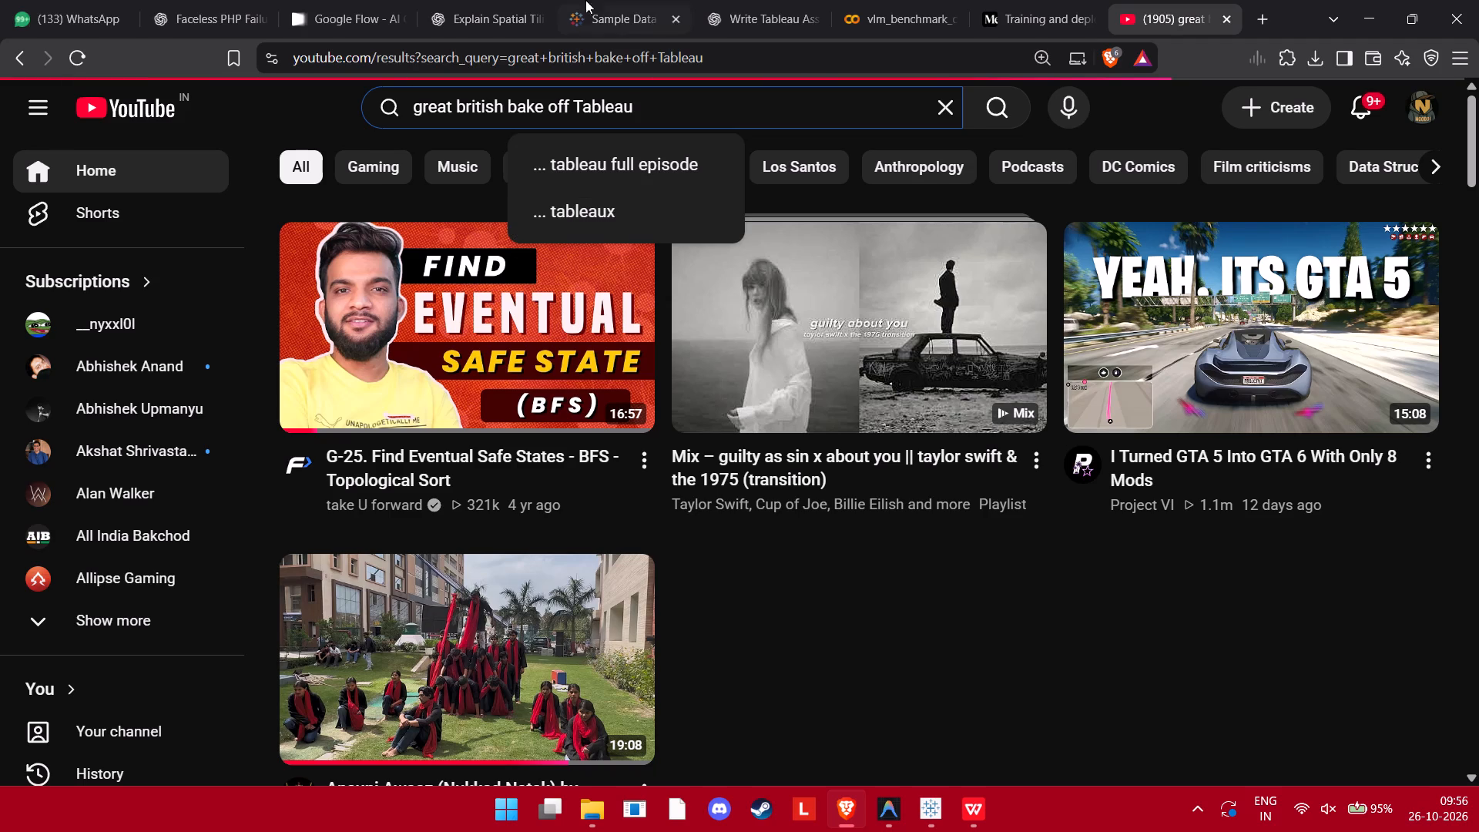
{"action": "scroll", "coordinate": [517, 511], "scroll_direction": "down", "scroll_amount": 9}
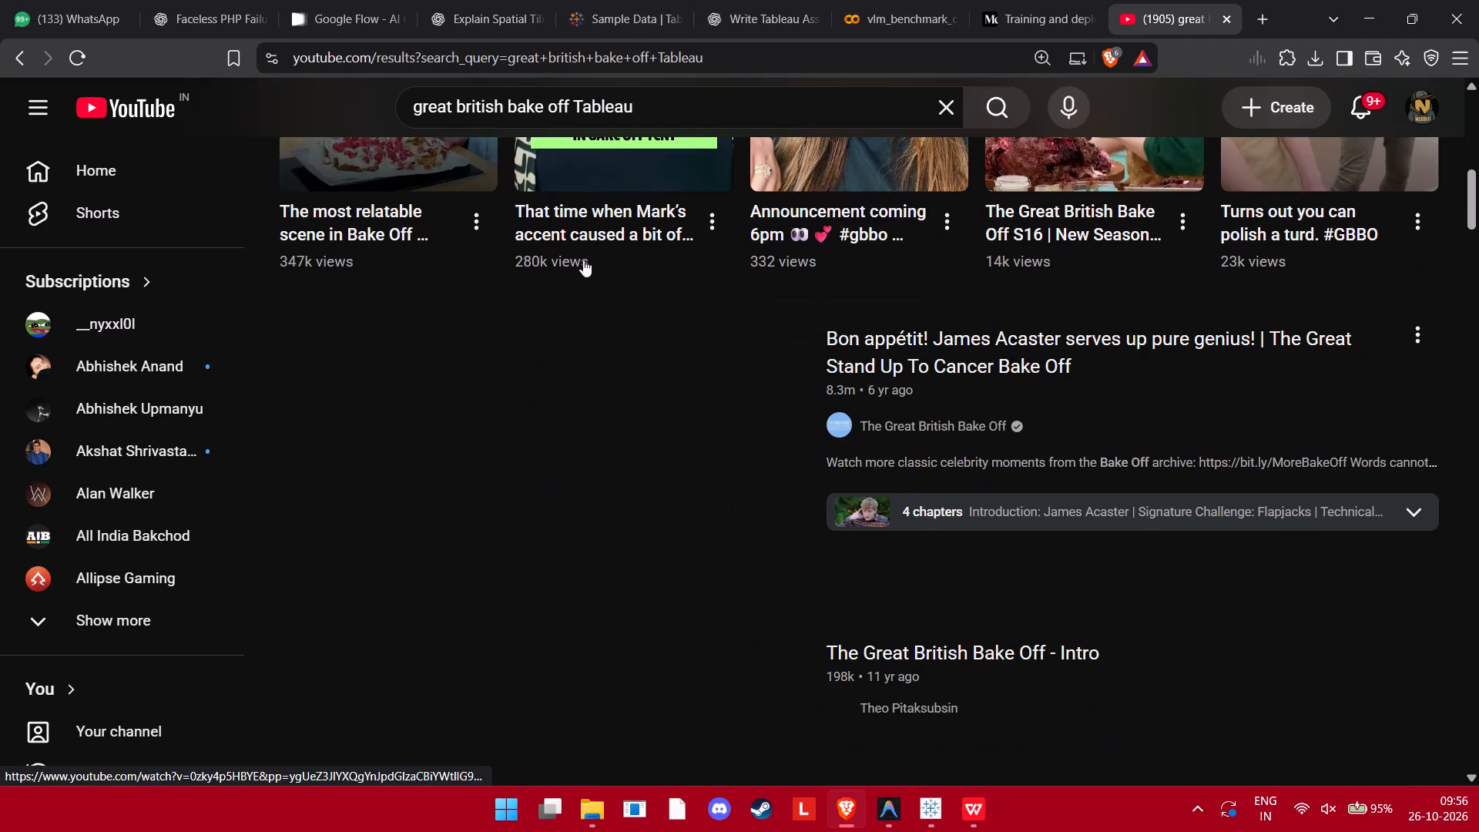
Refine the YouTube search to "great british bake off tableau data analyst" and browse the videos.
{"action": "left_click", "coordinate": [650, 104]}
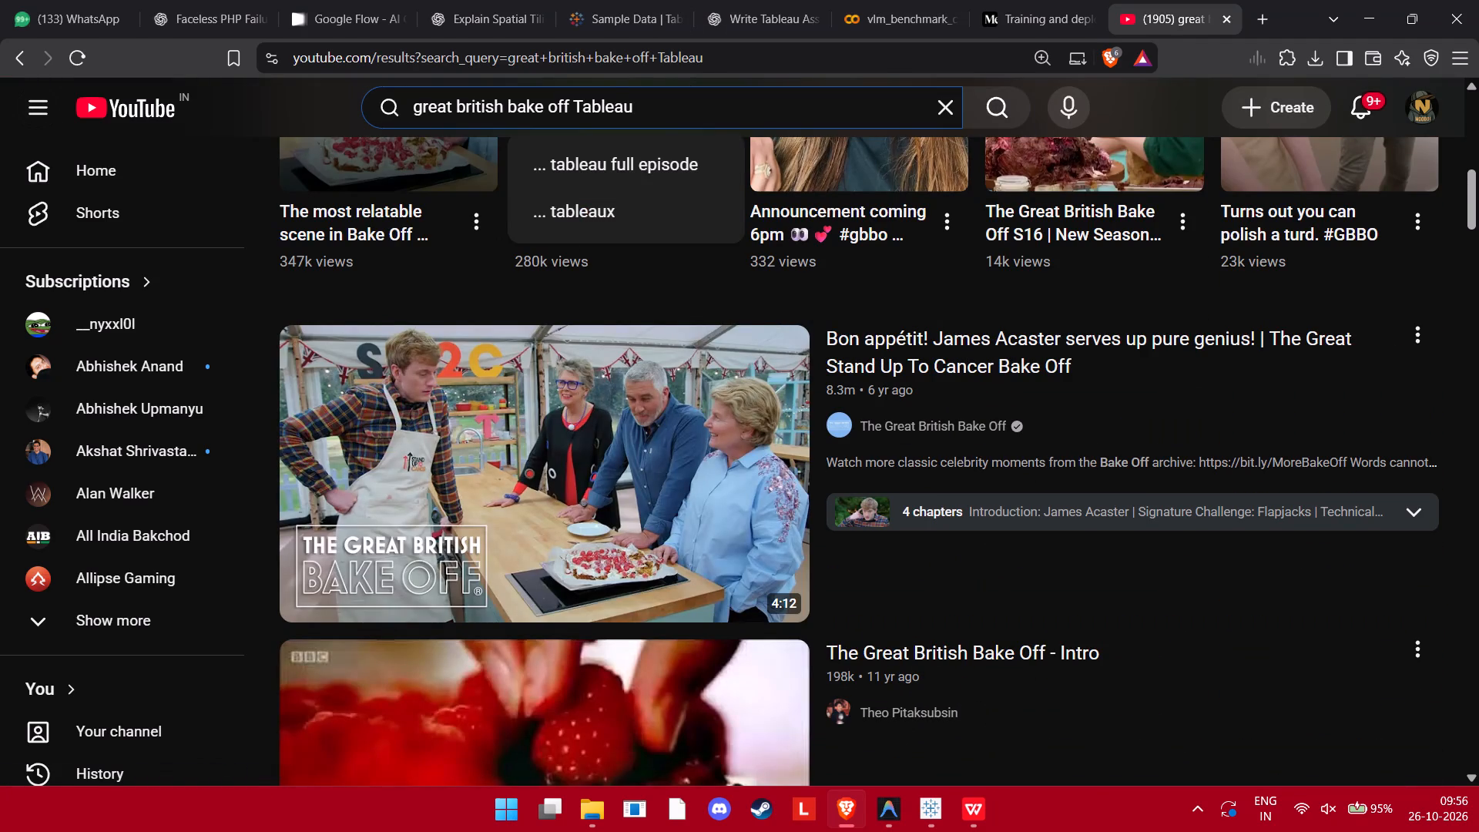
{"action": "key", "text": "space"}
{"action": "type", "text": "data"}
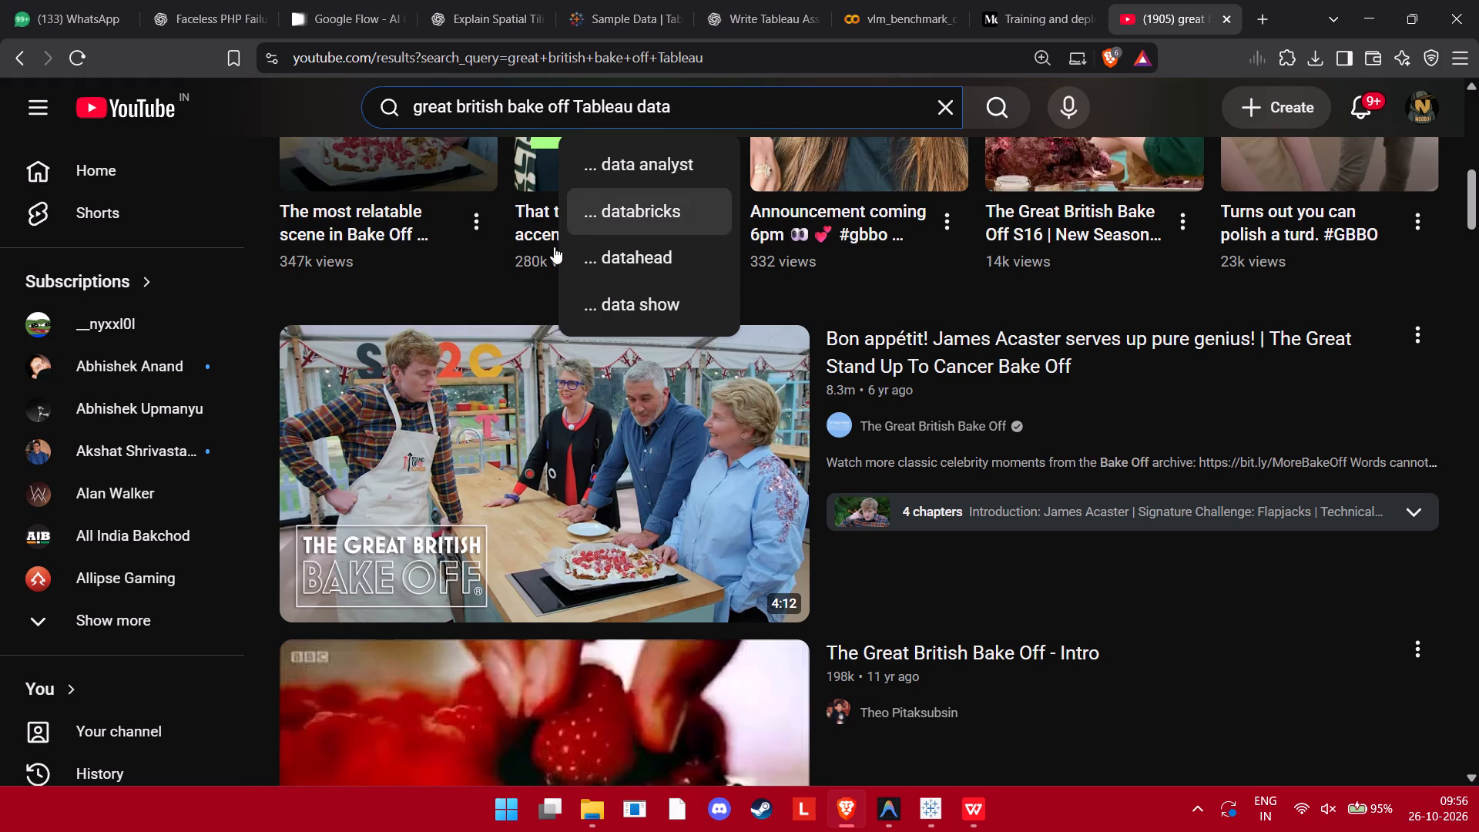
{"action": "left_click", "coordinate": [619, 166]}
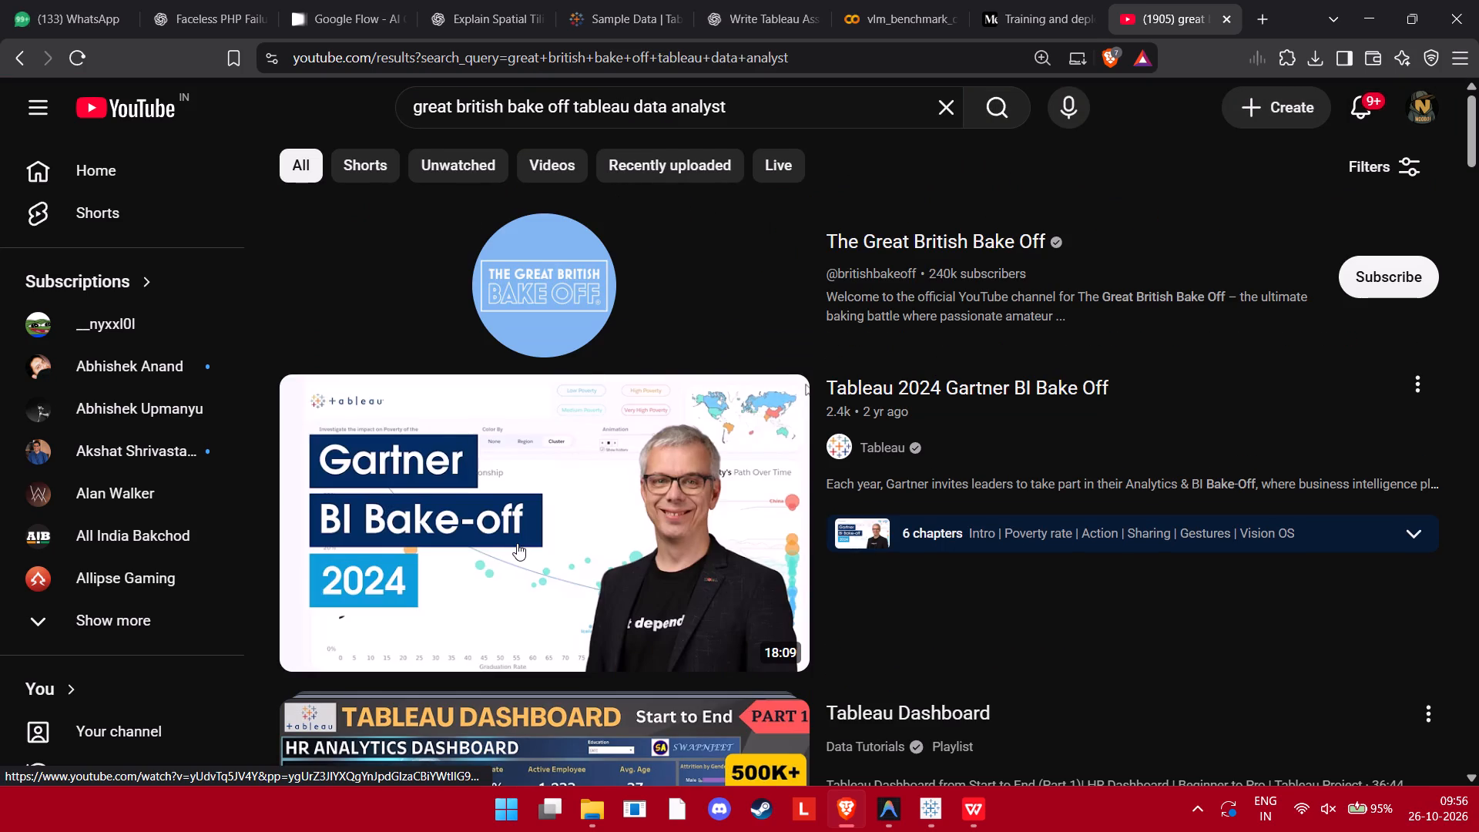
{"action": "scroll", "coordinate": [666, 567], "scroll_direction": "down", "scroll_amount": 3}
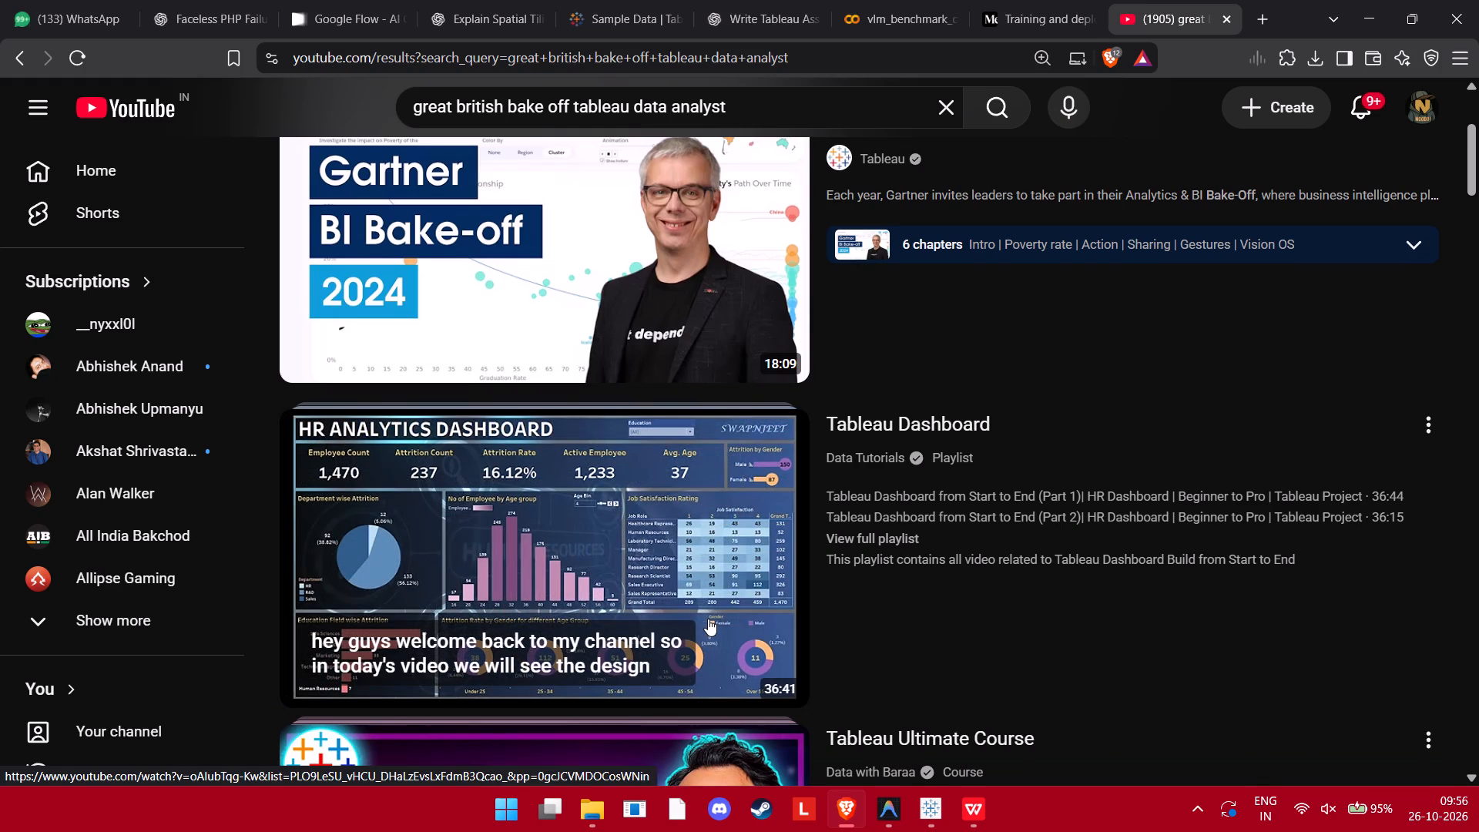
Open the YouTube video "Tableau 2024 Gartner BI Bake Off", skim forward to about 6:04 and pause it.
{"action": "scroll", "coordinate": [708, 619], "scroll_direction": "down", "scroll_amount": 3}
{"action": "scroll", "coordinate": [710, 619], "scroll_direction": "up", "scroll_amount": 4}
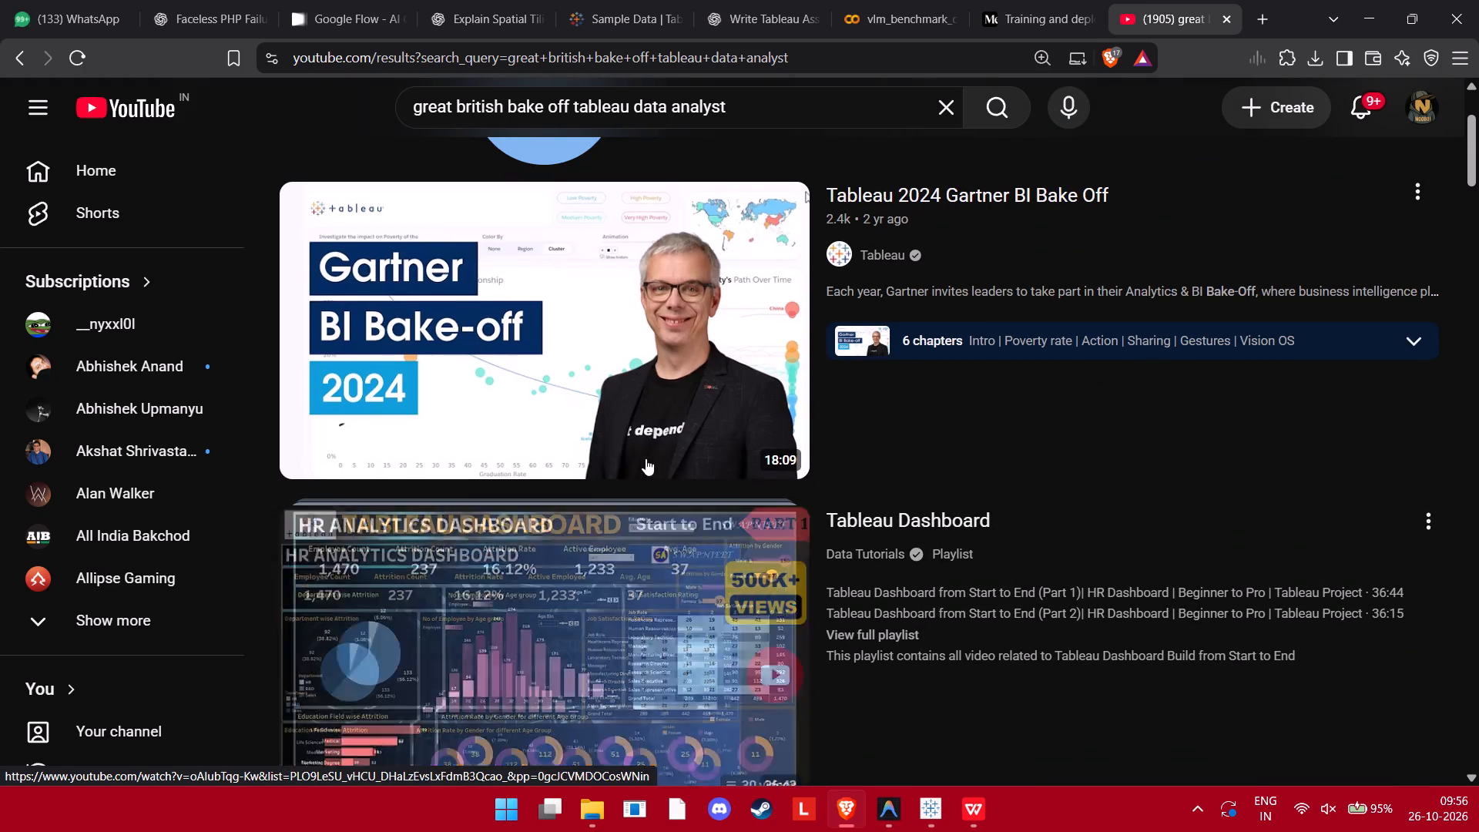
{"action": "left_click", "coordinate": [636, 447]}
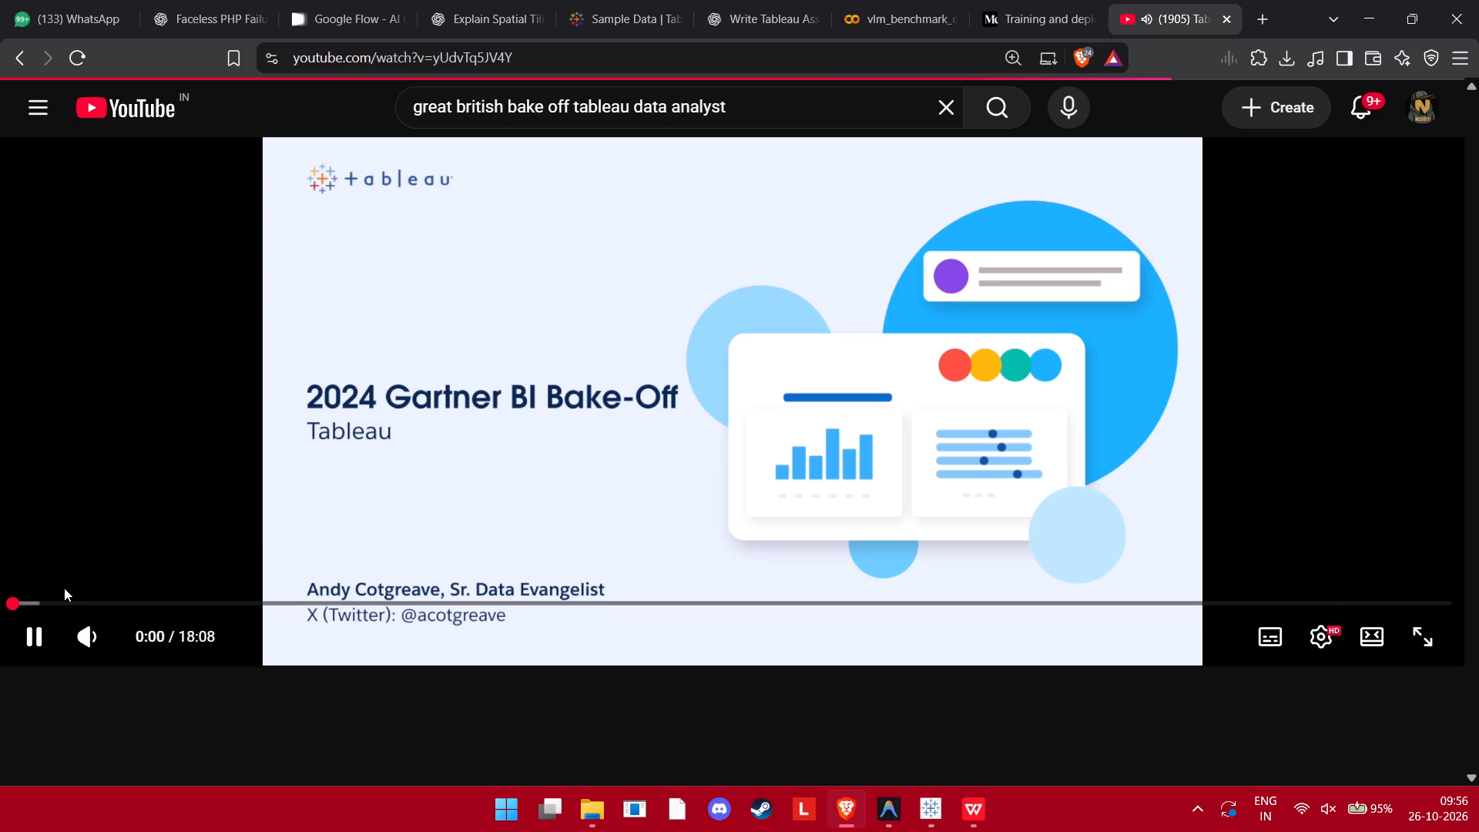
{"action": "left_click", "coordinate": [43, 604]}
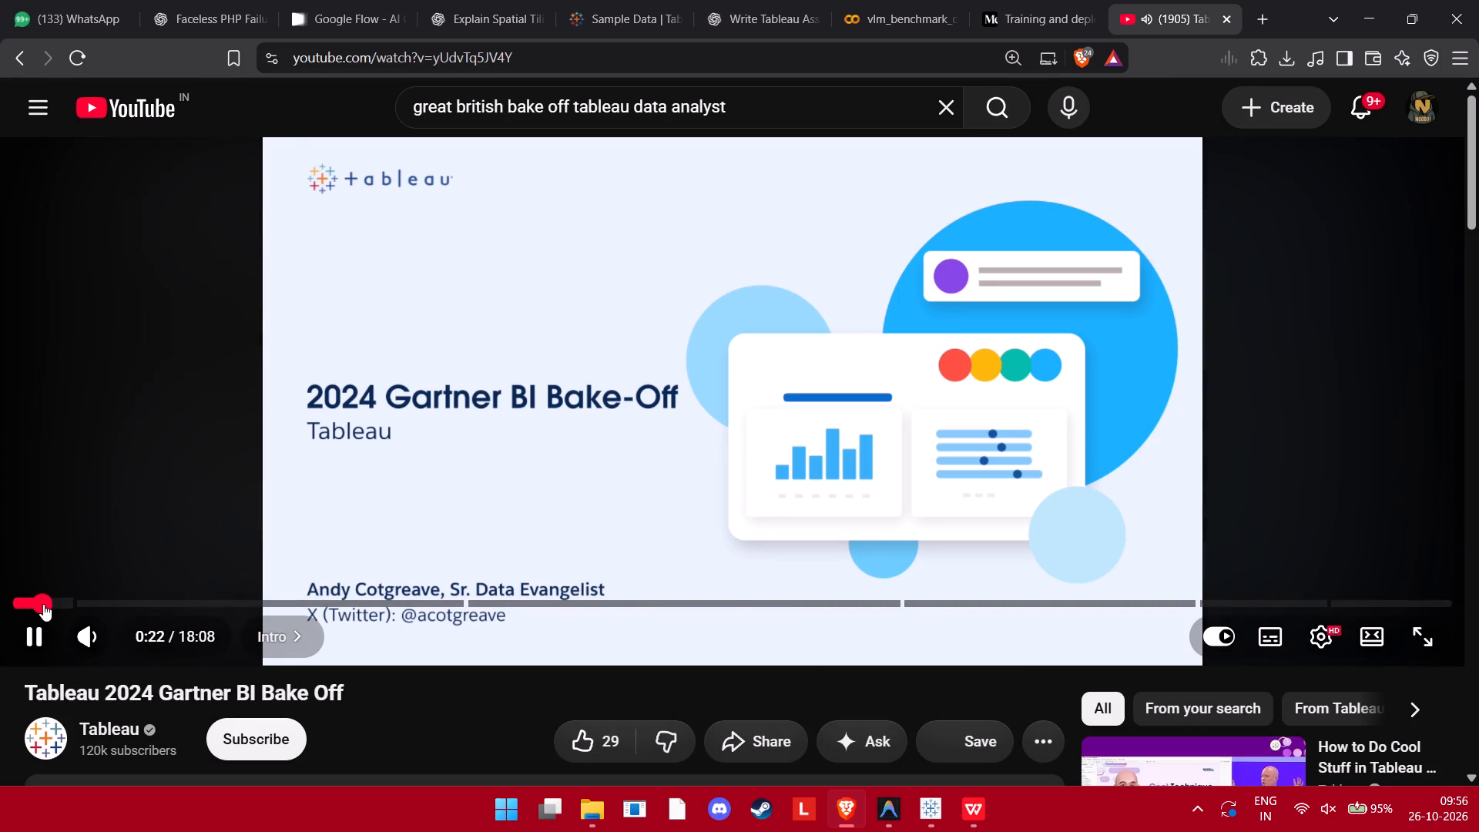
{"action": "left_click", "coordinate": [71, 604]}
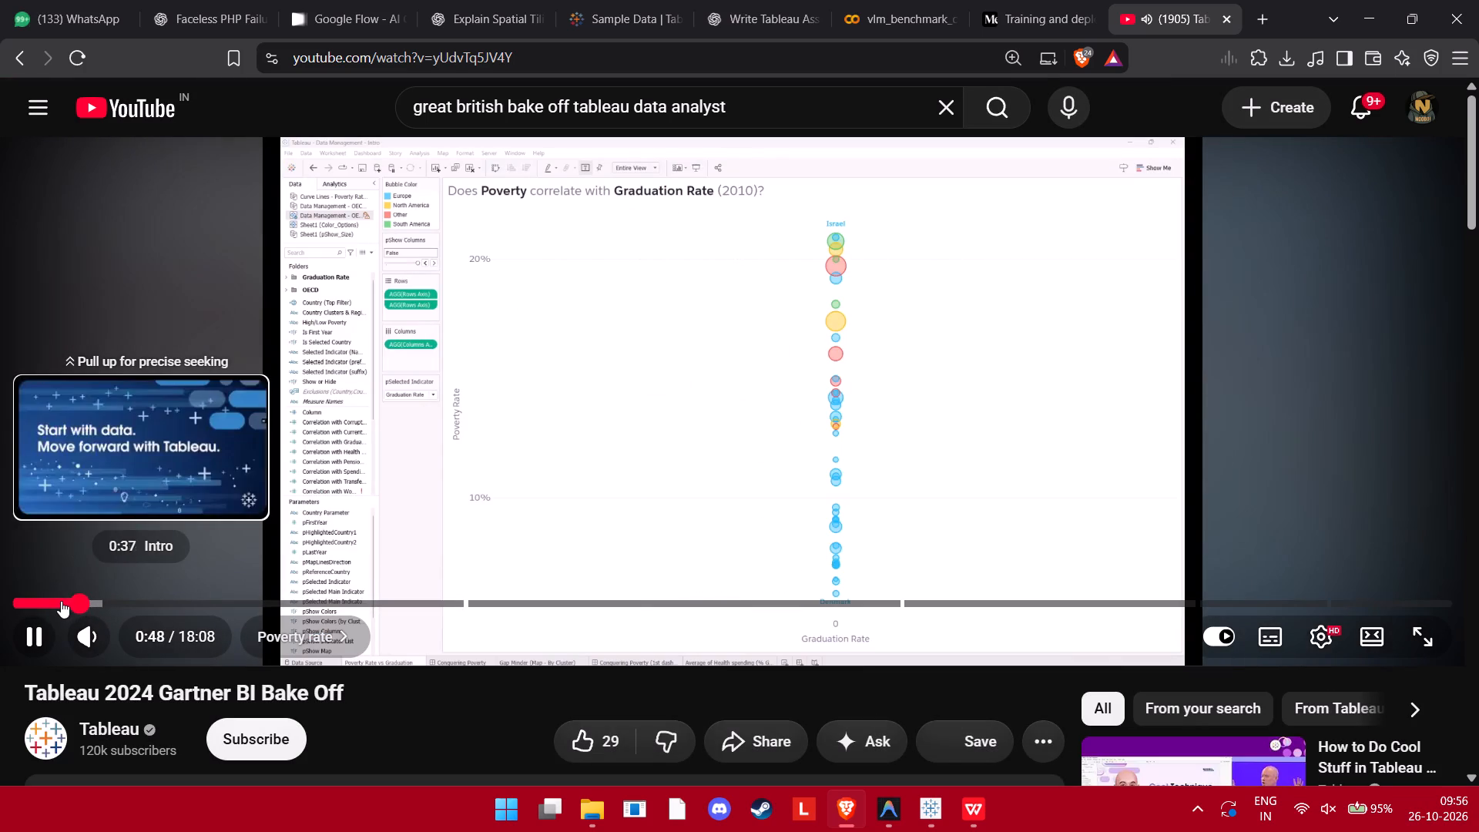
{"action": "left_click", "coordinate": [61, 601]}
{"action": "left_click", "coordinate": [70, 596]}
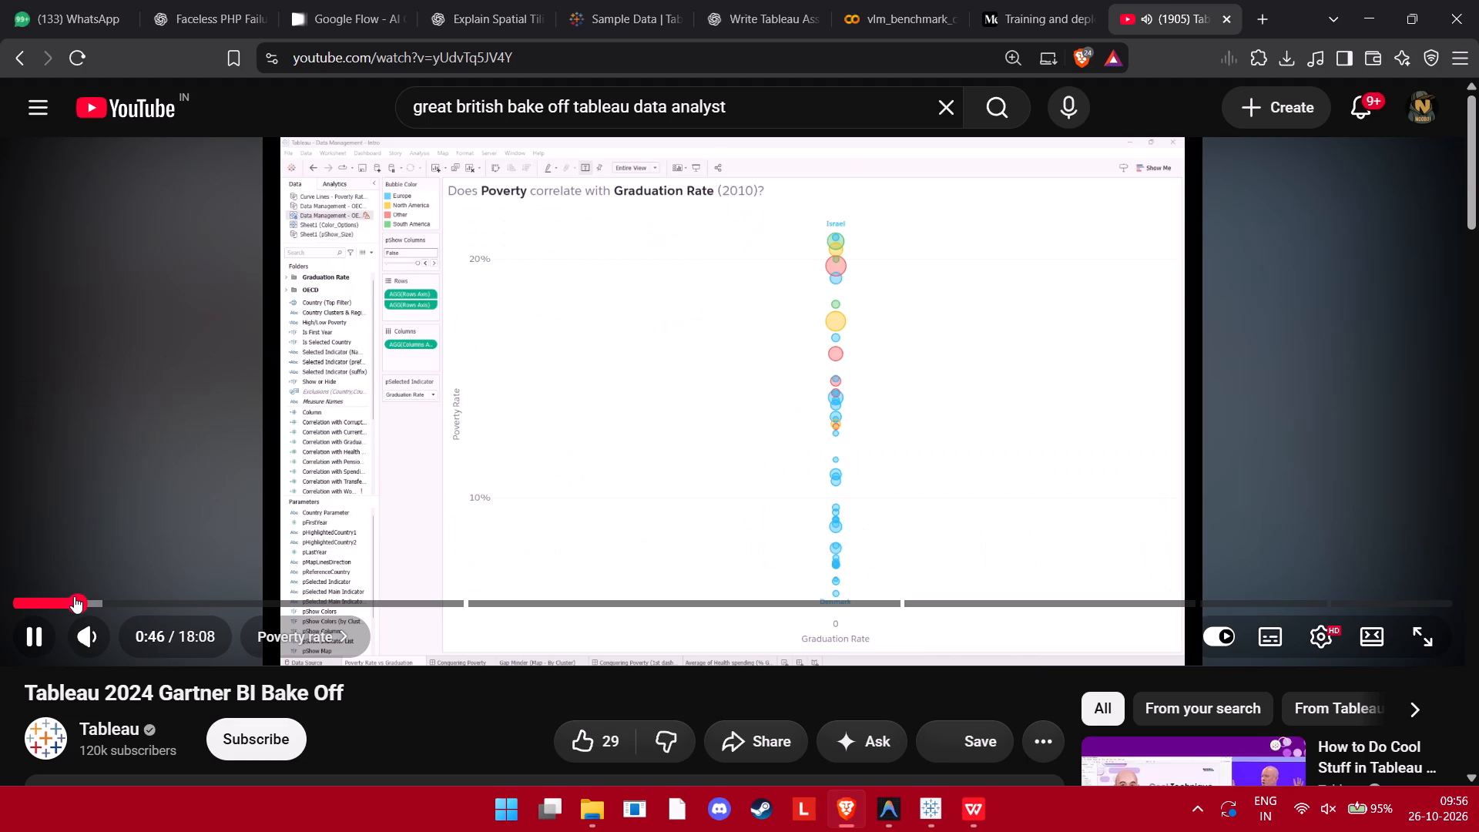
{"action": "left_click", "coordinate": [82, 596]}
{"action": "left_click", "coordinate": [100, 595]}
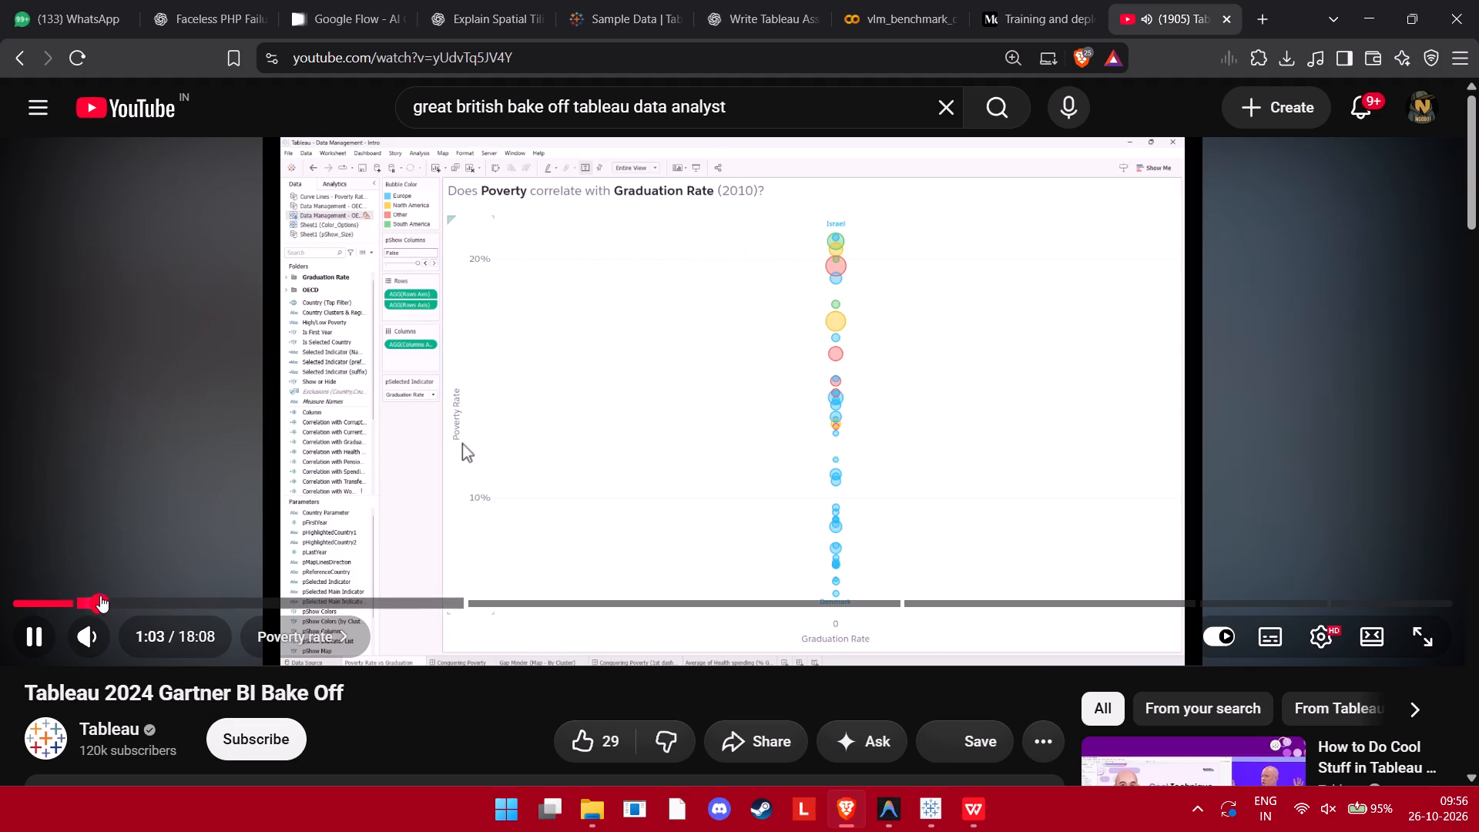
{"action": "left_click", "coordinate": [148, 597]}
{"action": "left_click", "coordinate": [204, 597]}
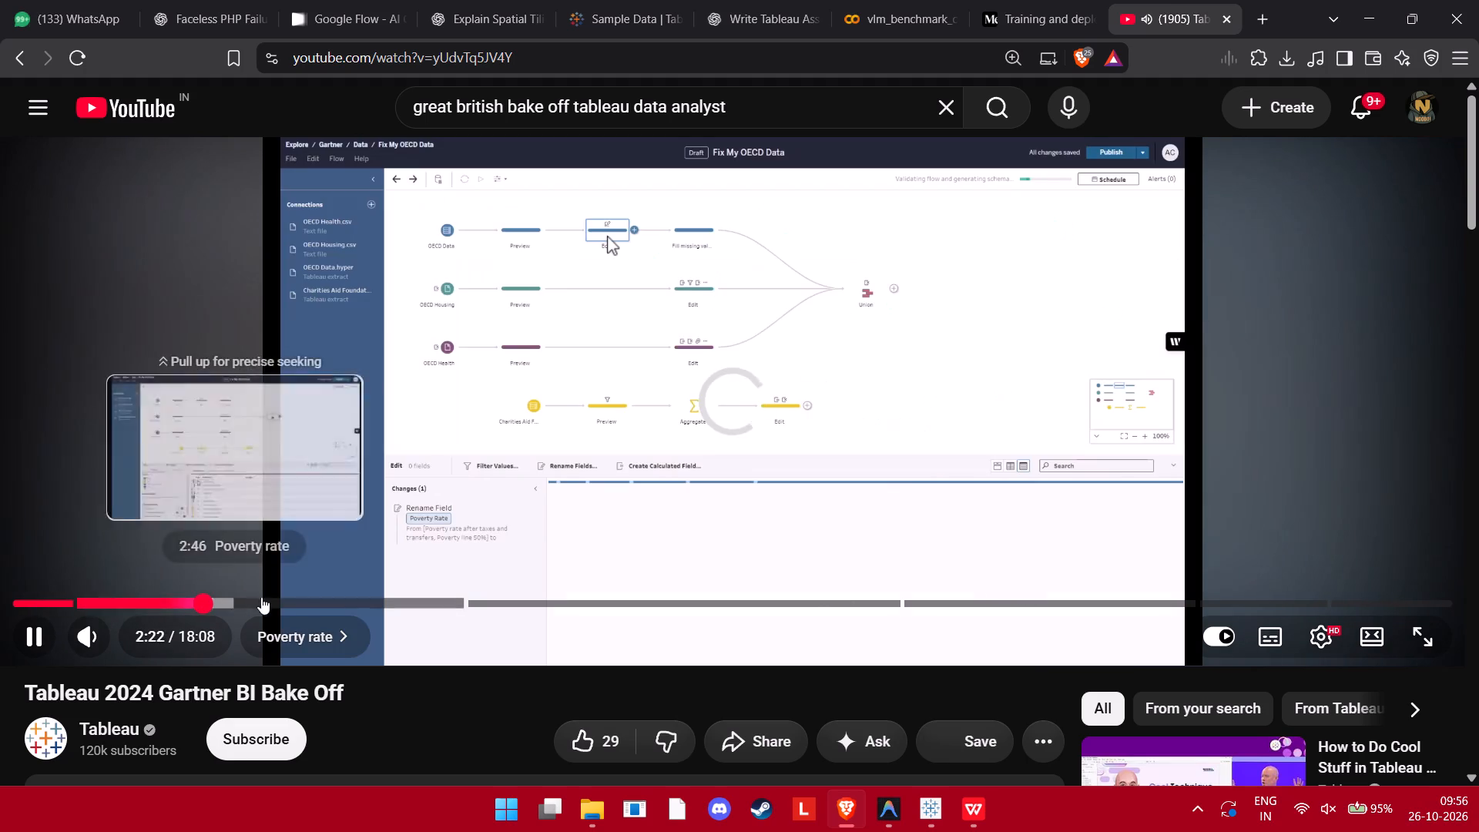
{"action": "left_click", "coordinate": [271, 597]}
{"action": "left_click", "coordinate": [357, 601]}
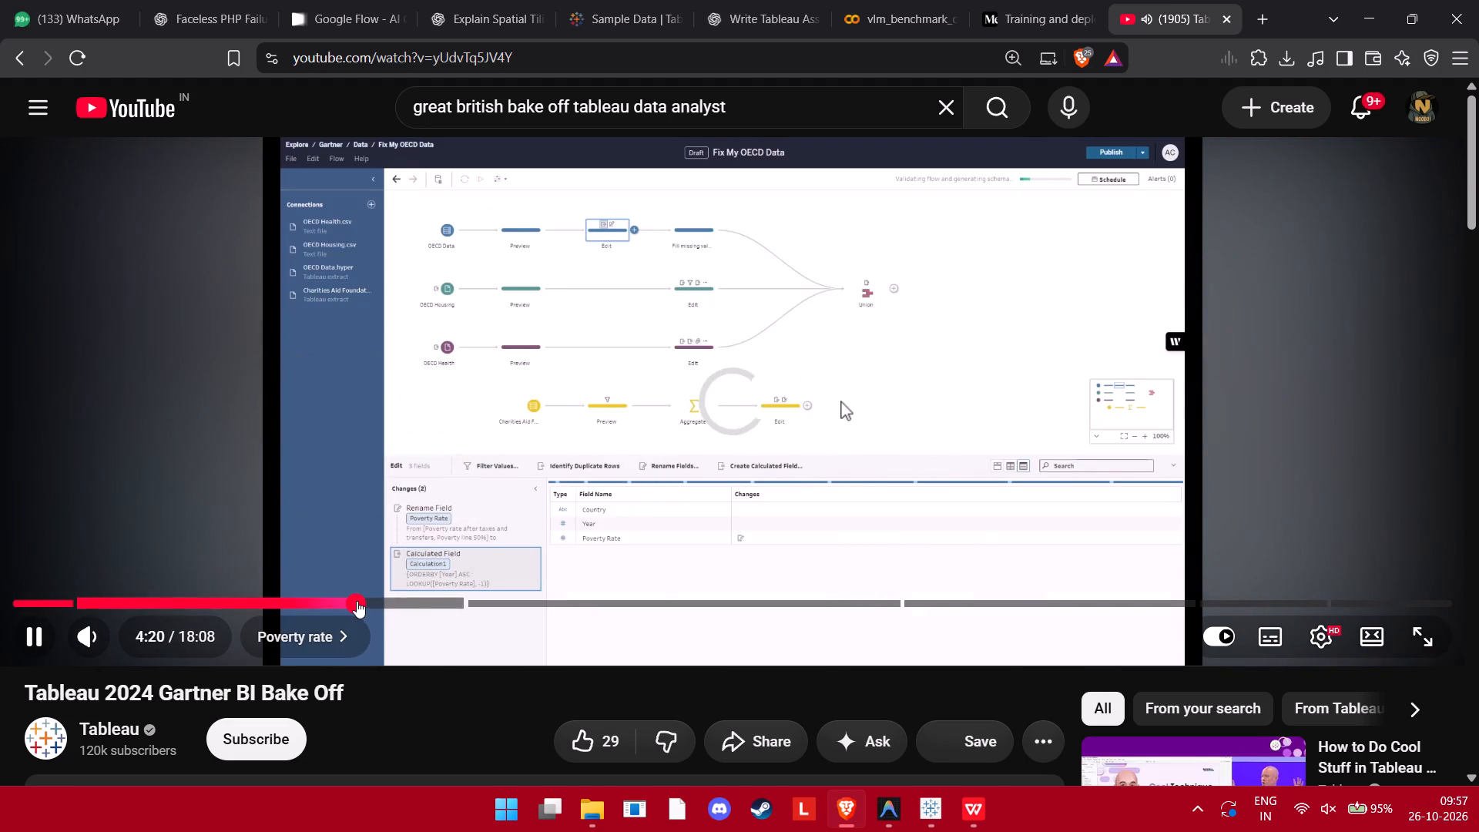
{"action": "left_click", "coordinate": [497, 606]}
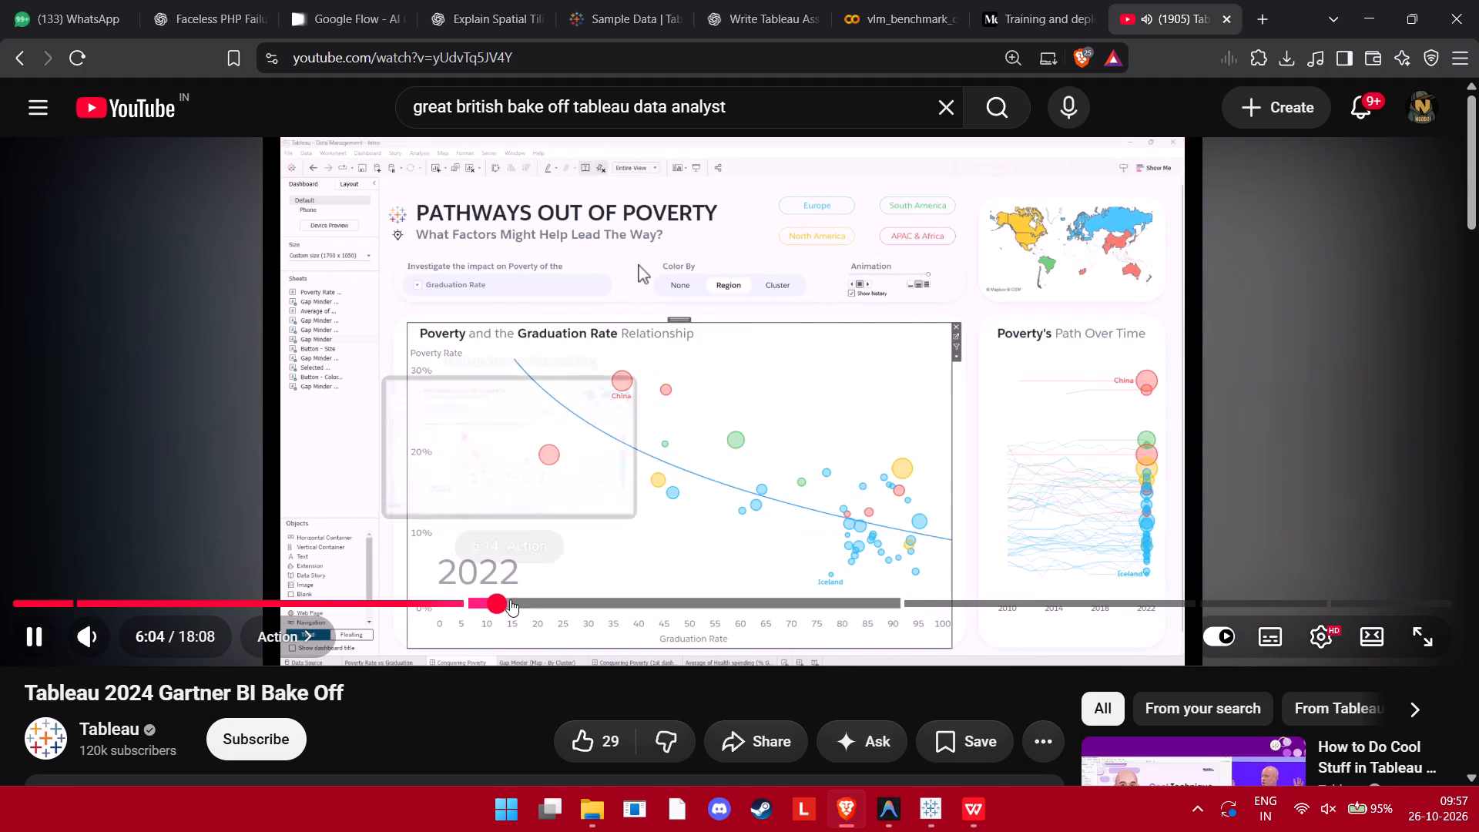
{"action": "left_click", "coordinate": [522, 538]}
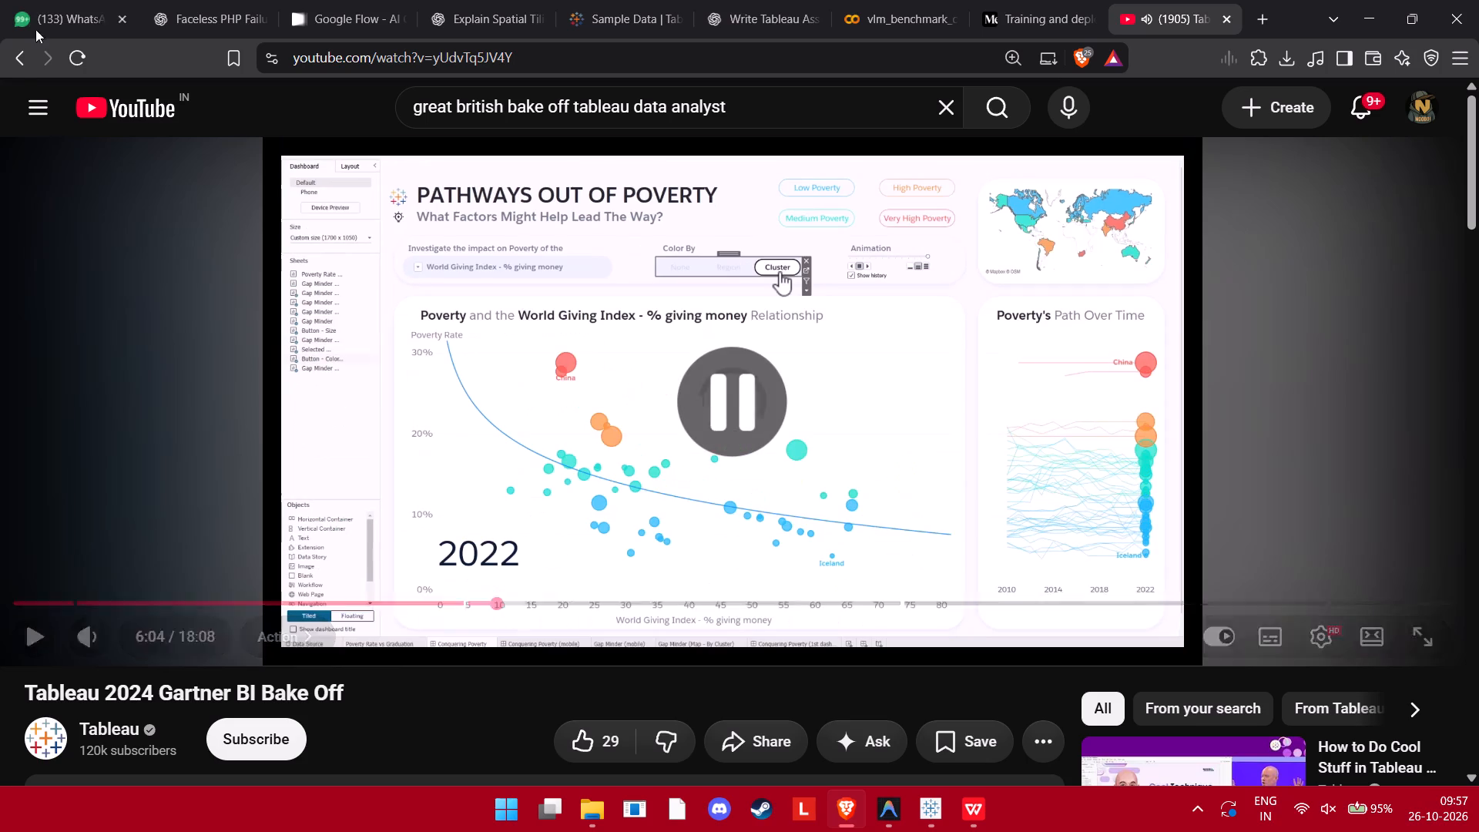
Return to the search results, open "Tableau 2025 Gartner BI Bake-Off" and skim its data preparation and analysis chapter.
{"action": "left_click", "coordinate": [17, 62]}
{"action": "scroll", "coordinate": [431, 635], "scroll_direction": "down", "scroll_amount": 2}
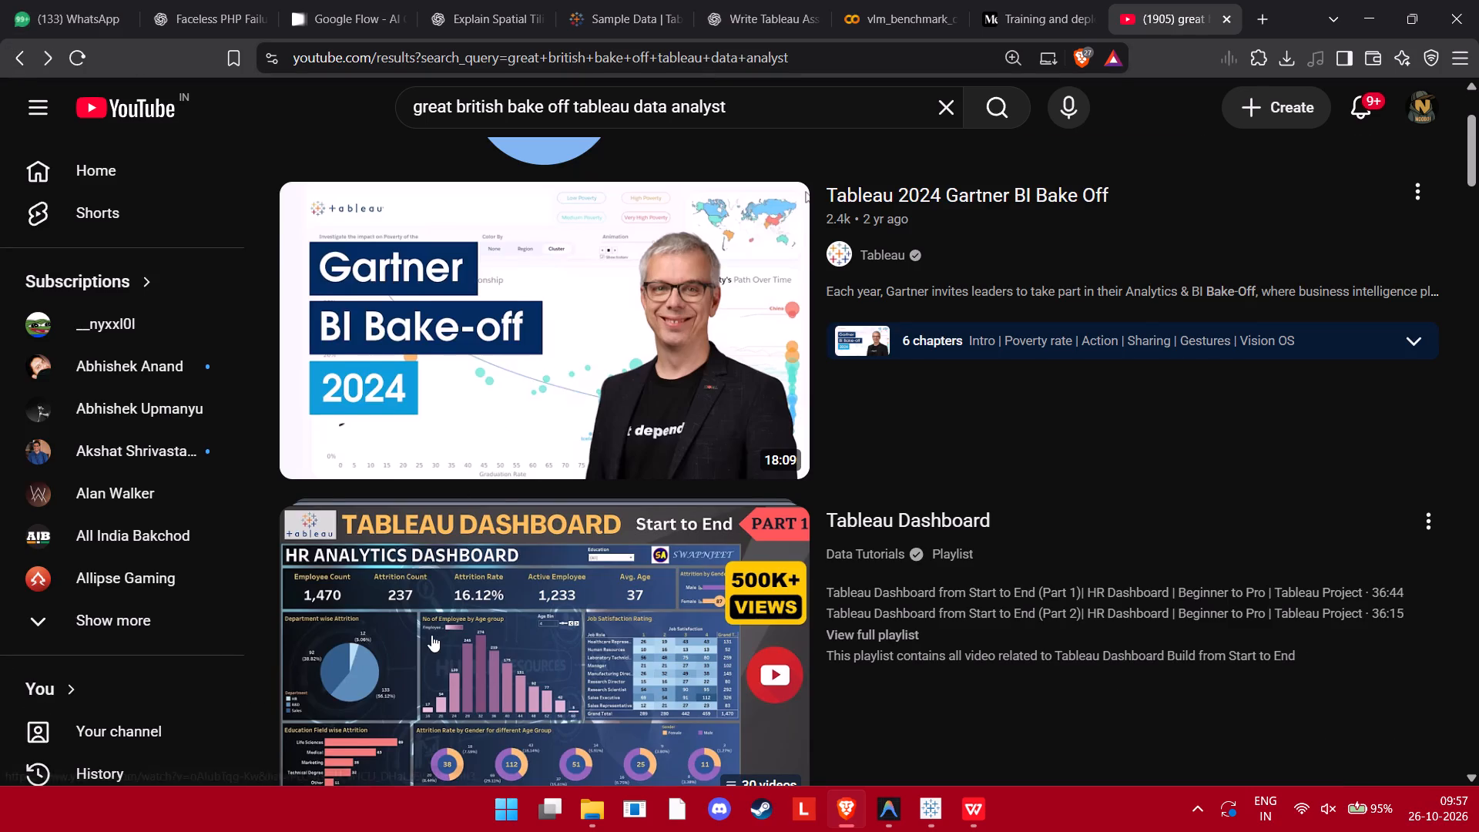
{"action": "scroll", "coordinate": [431, 635], "scroll_direction": "down", "scroll_amount": 9}
{"action": "scroll", "coordinate": [431, 635], "scroll_direction": "up", "scroll_amount": 4}
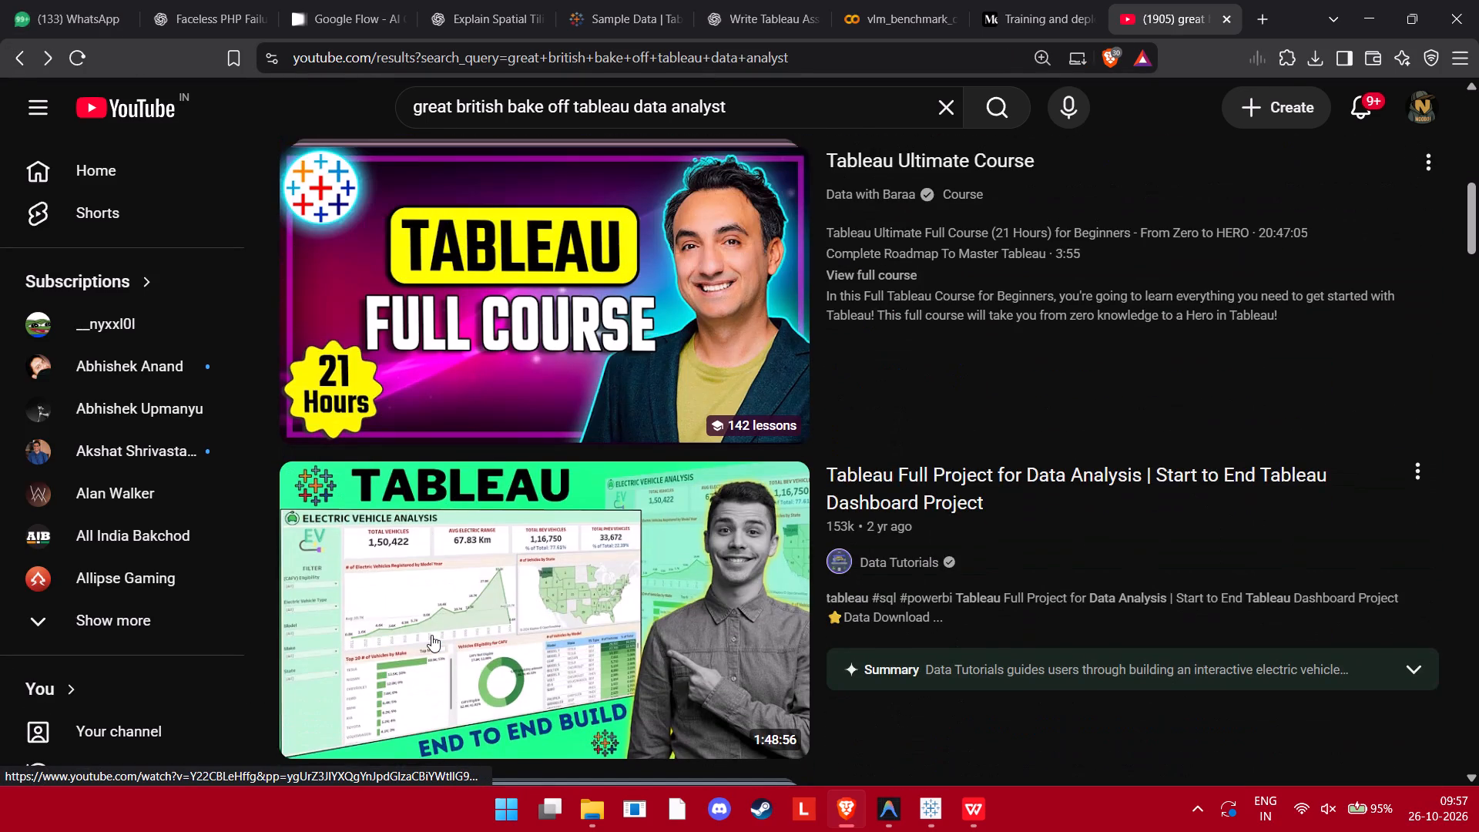
{"action": "scroll", "coordinate": [431, 635], "scroll_direction": "down", "scroll_amount": 18}
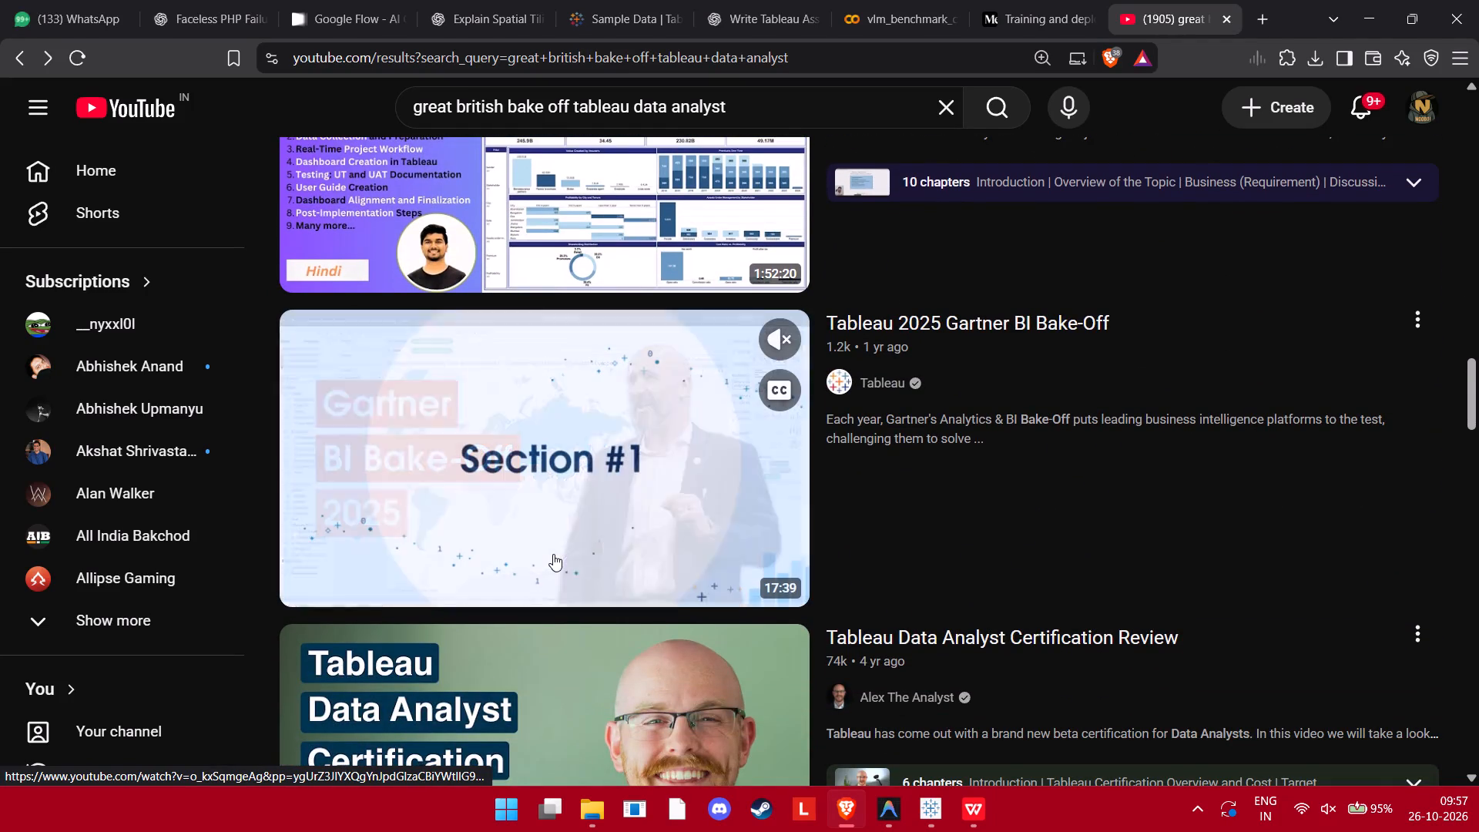
{"action": "scroll", "coordinate": [553, 554], "scroll_direction": "down", "scroll_amount": 3}
{"action": "scroll", "coordinate": [553, 554], "scroll_direction": "up", "scroll_amount": 2}
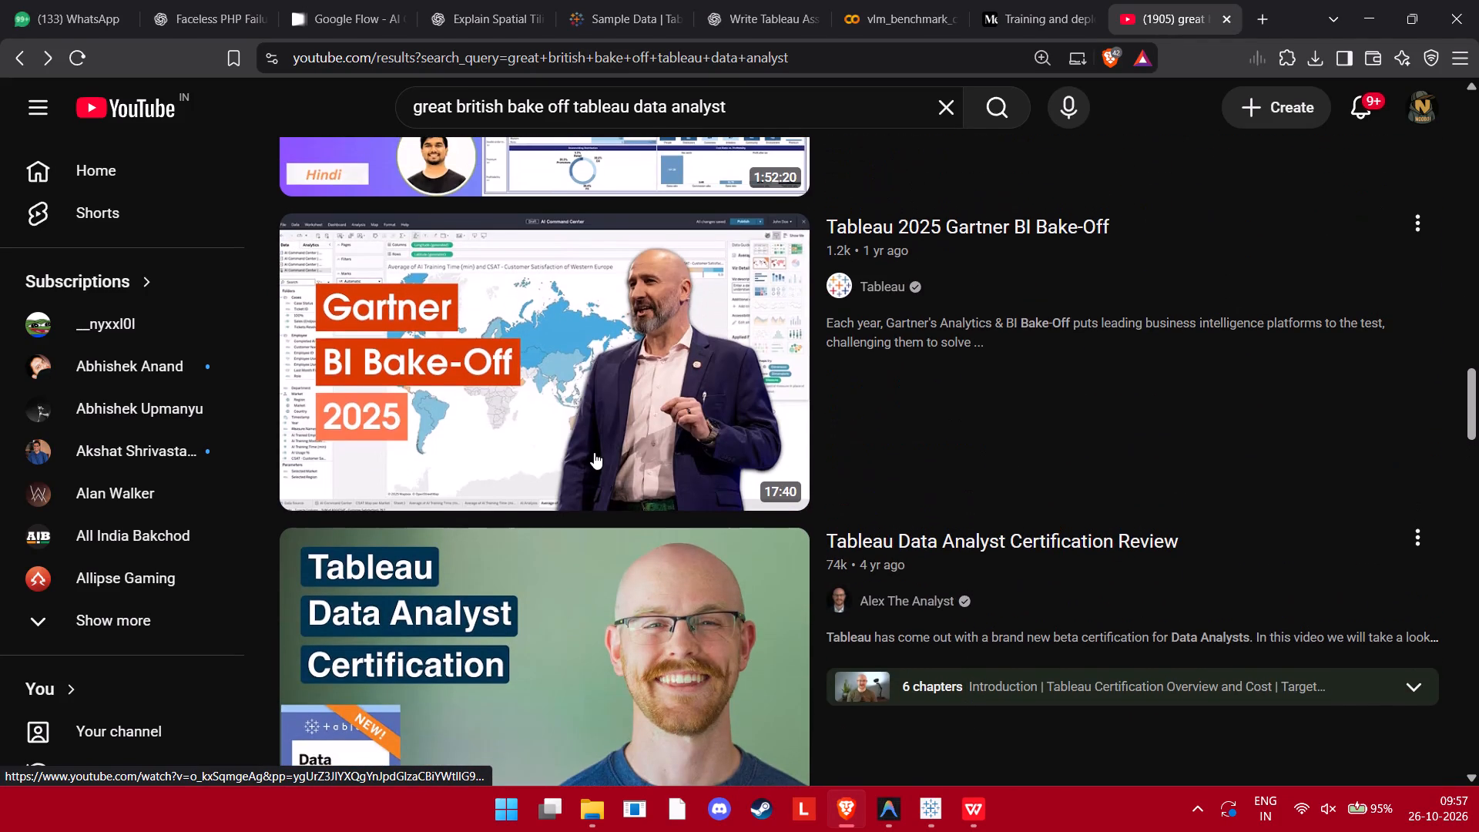
{"action": "left_click", "coordinate": [594, 444]}
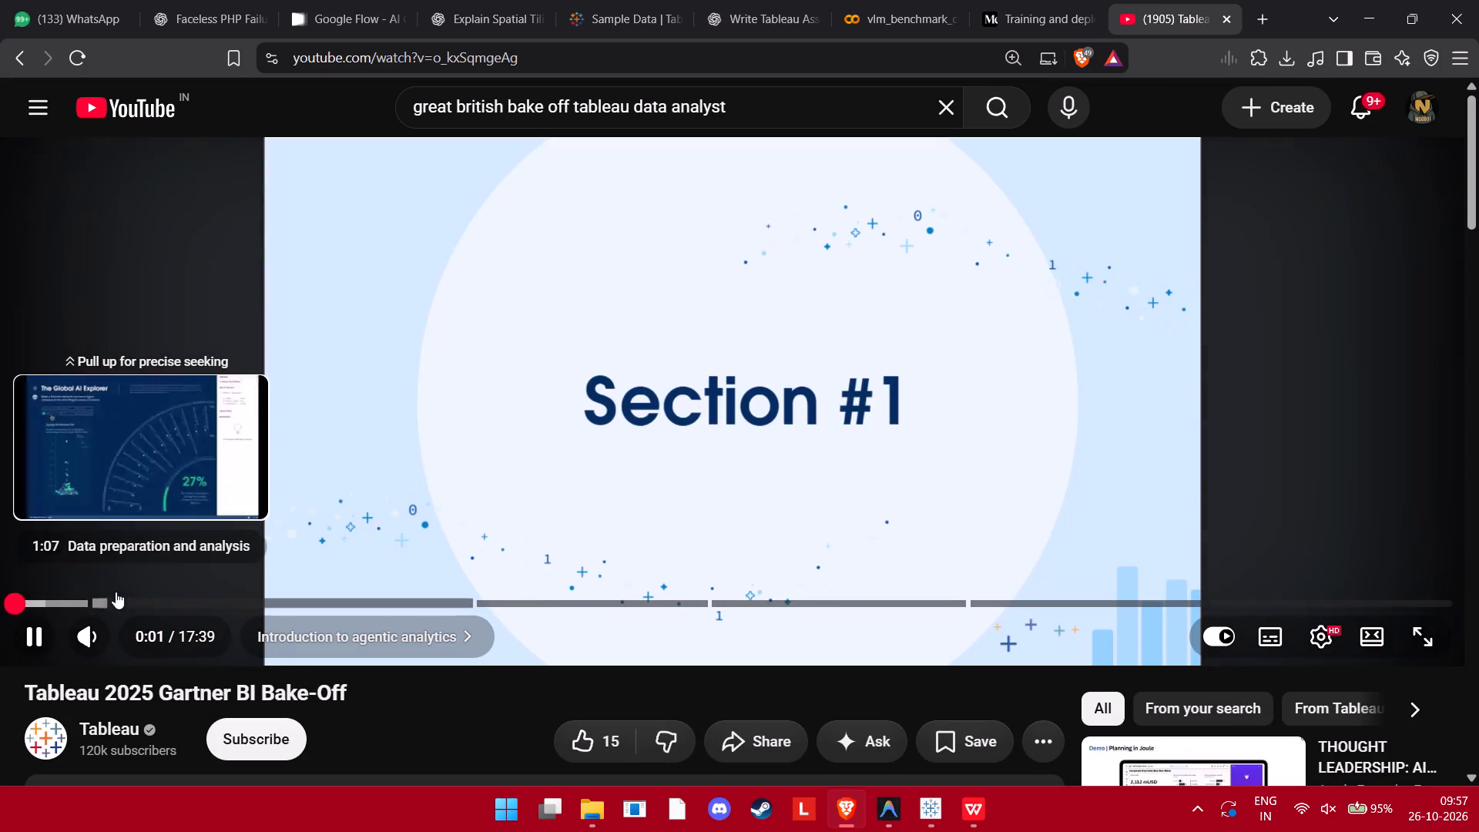
{"action": "left_click", "coordinate": [127, 589]}
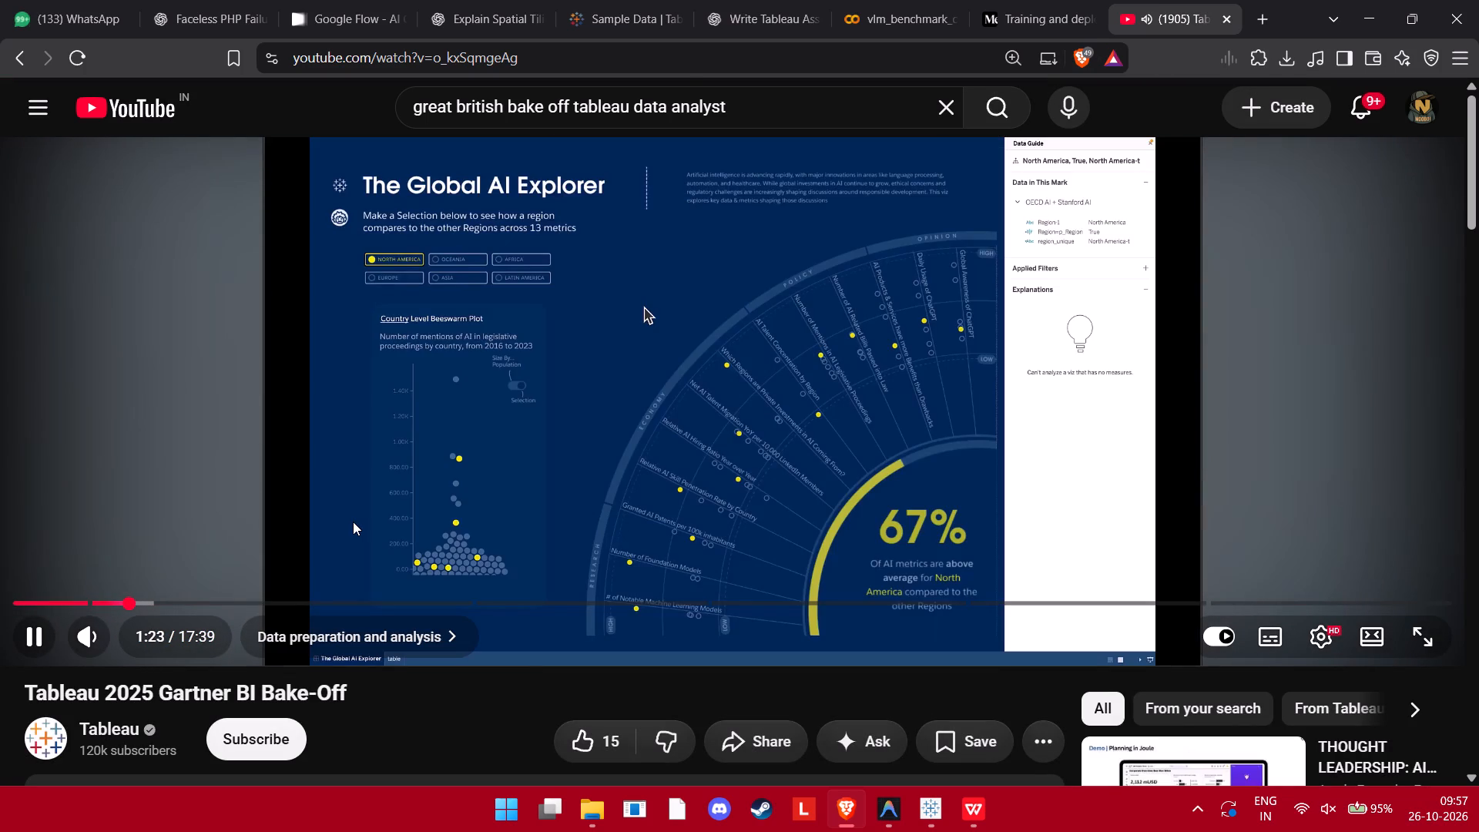
{"action": "left_click", "coordinate": [163, 593]}
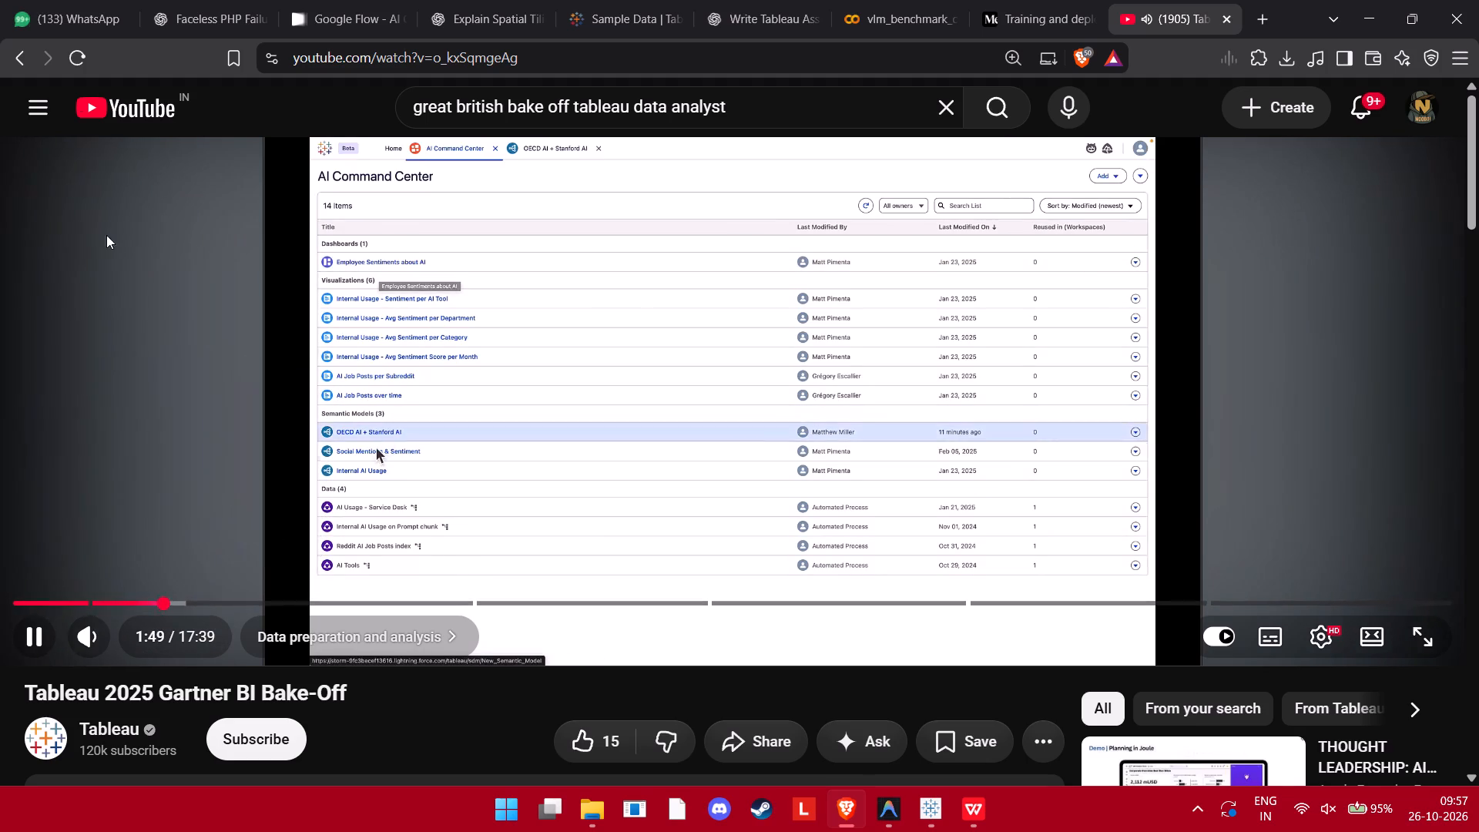
Go back to the results and search YouTube for "great british bake off data set working with Tableau datapreparation".
{"action": "left_click", "coordinate": [22, 49]}
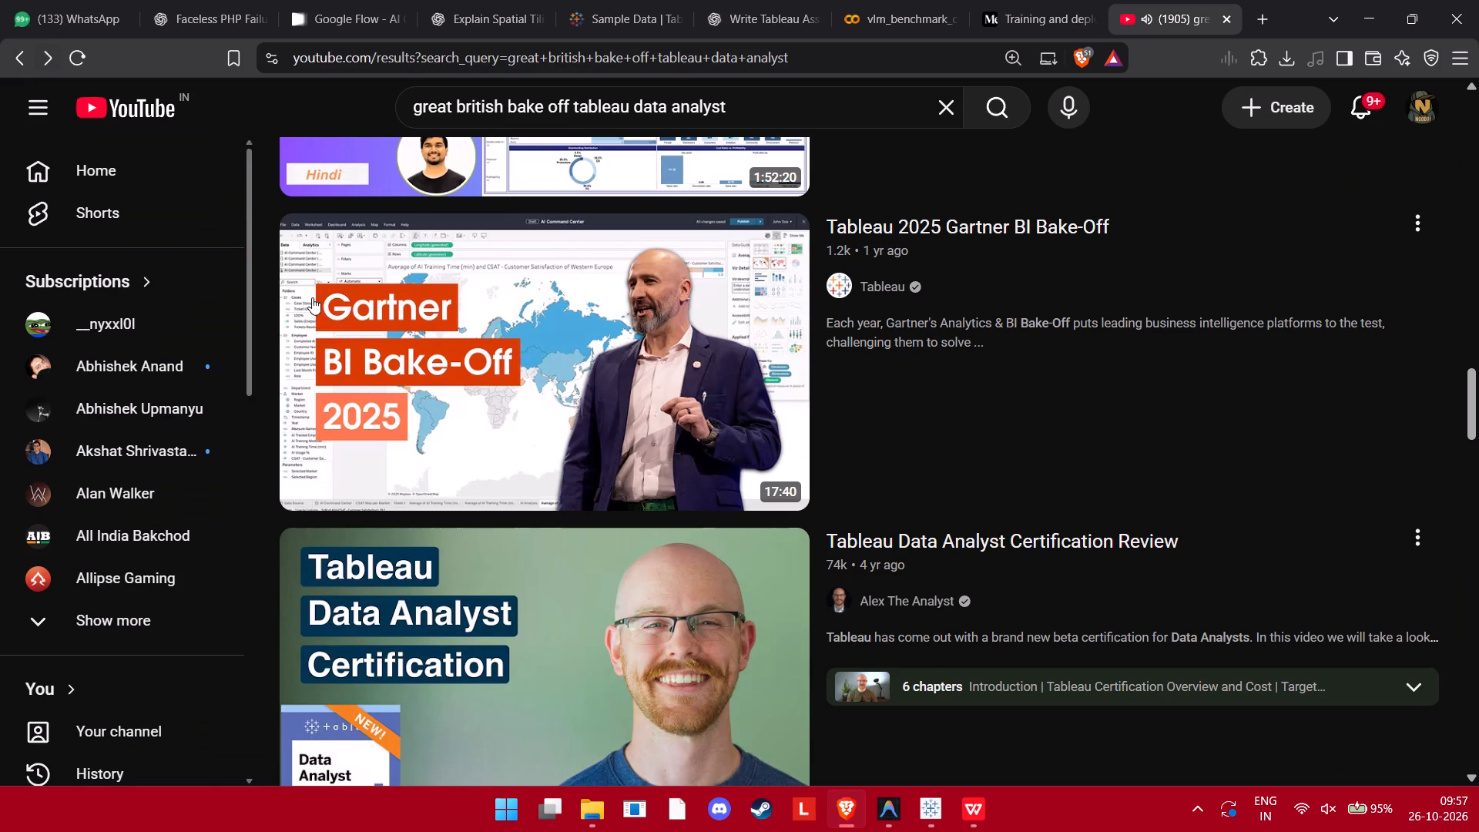
{"action": "scroll", "coordinate": [591, 549], "scroll_direction": "down", "scroll_amount": 7}
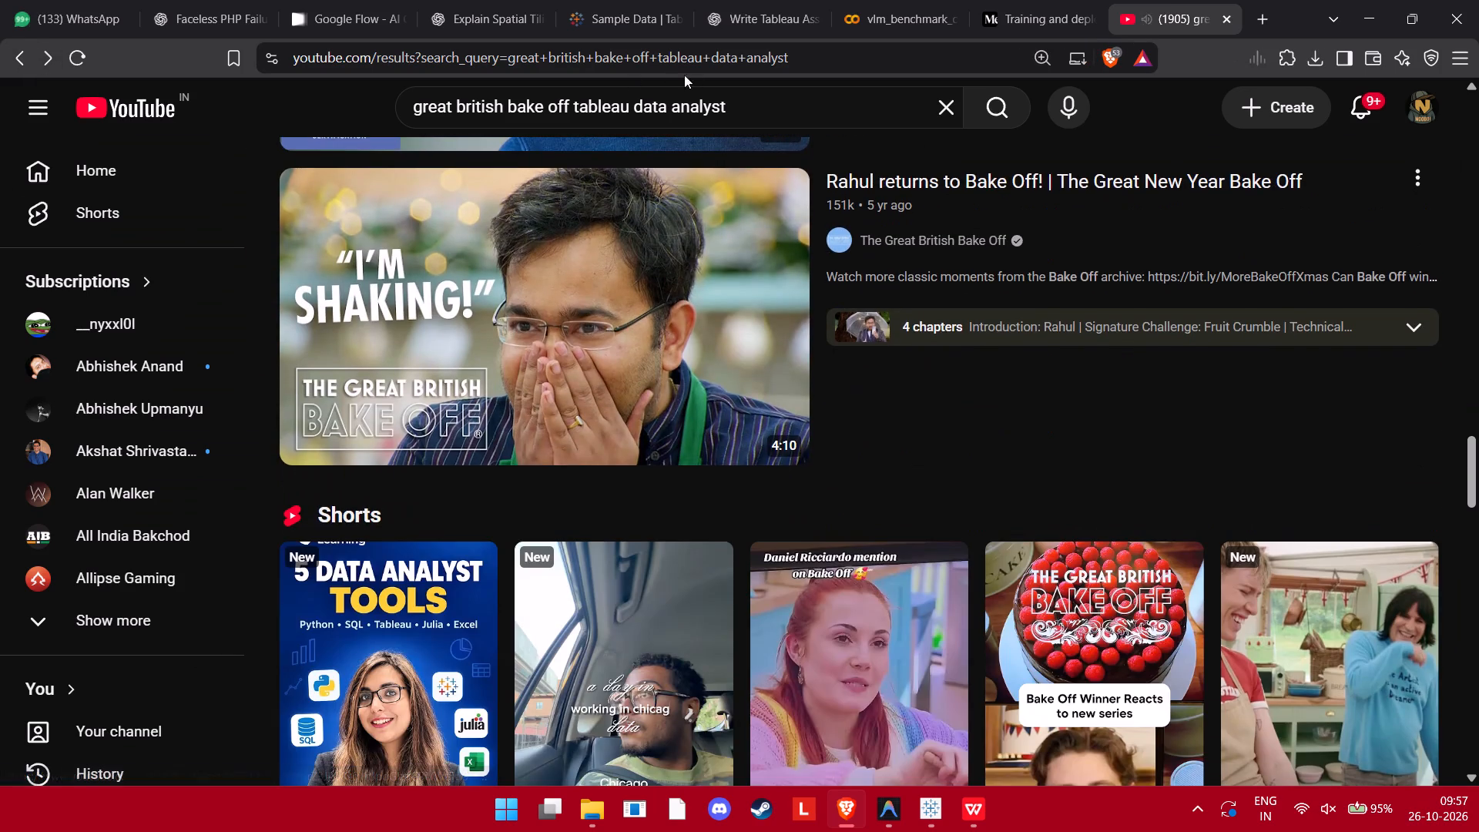
{"action": "left_click_drag", "start_coordinate": [751, 104], "coordinate": [727, 92]}
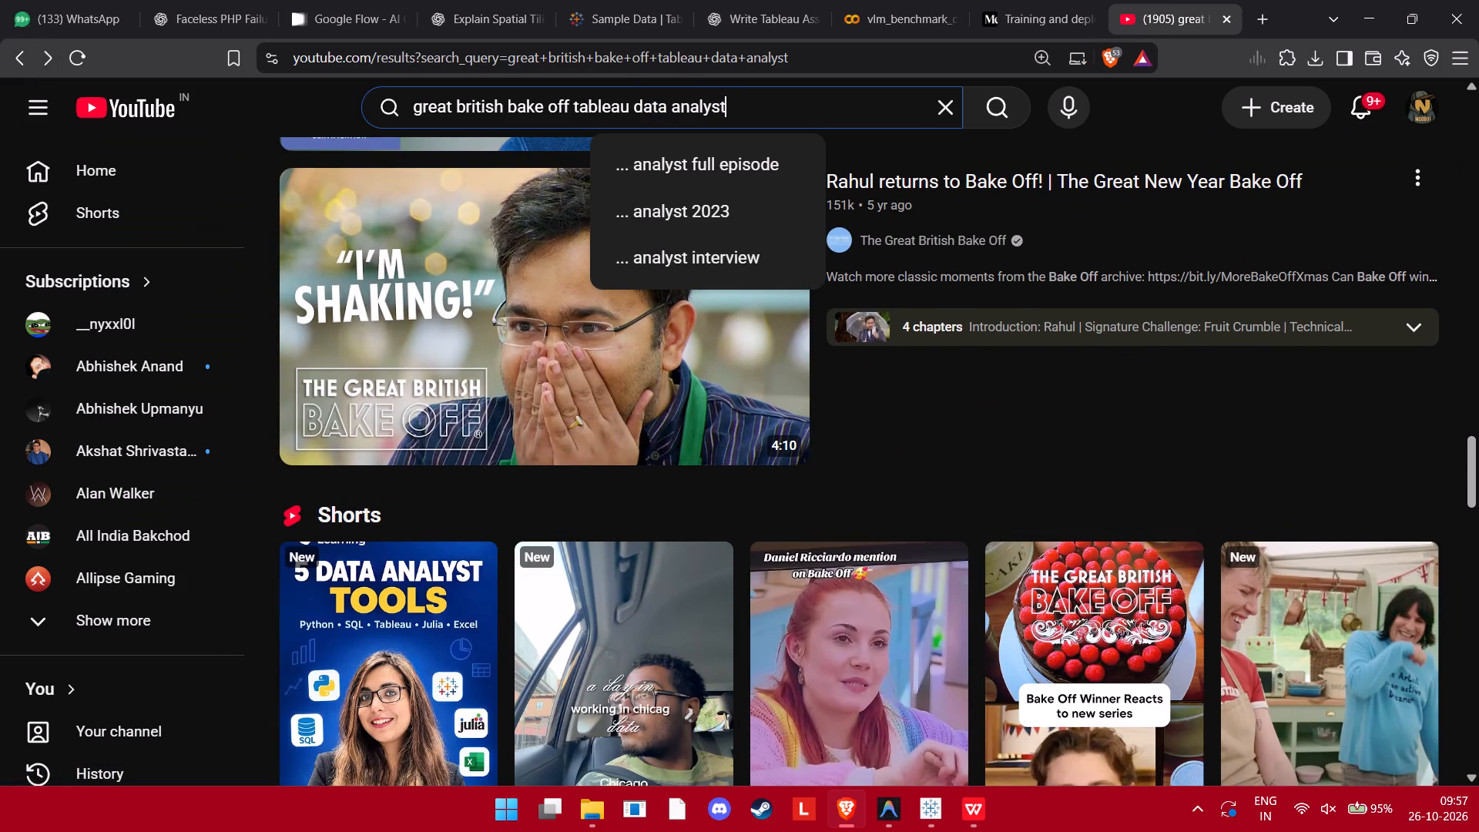
{"action": "left_click_drag", "start_coordinate": [727, 92], "coordinate": [729, 92]}
{"action": "key", "text": "space"}
{"action": "key", "text": "BackSpace"}
{"action": "key", "text": "BackSpace"}
{"action": "key", "text": "BackSpace"}
{"action": "key", "text": "BackSpace"}
{"action": "key", "text": "BackSpace"}
{"action": "key", "text": "BackSpace"}
{"action": "key", "text": "BackSpace"}
{"action": "key", "text": "BackSpace"}
{"action": "key", "text": "BackSpace"}
{"action": "key", "text": "BackSpace"}
{"action": "key", "text": "BackSpace"}
{"action": "key", "text": "BackSpace"}
{"action": "key", "text": "BackSpace"}
{"action": "key", "text": "BackSpace"}
{"action": "key", "text": "BackSpace"}
{"action": "key", "text": "BackSpace"}
{"action": "key", "text": "BackSpace"}
{"action": "key", "text": "BackSpace"}
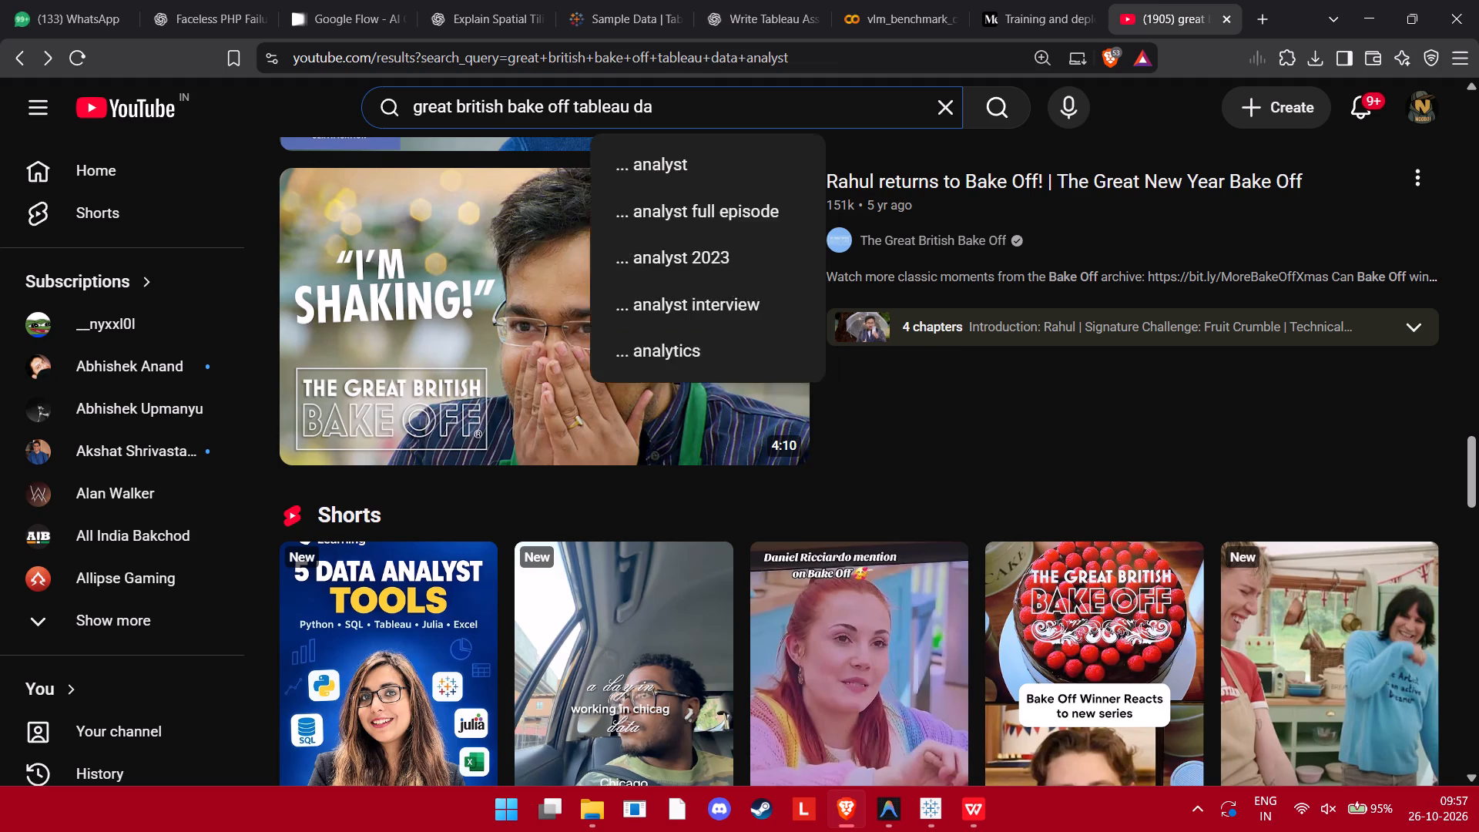
{"action": "key", "text": "BackSpace"}
{"action": "key", "text": "BackSpace"}
{"action": "key", "text": "BackSpace"}
{"action": "type", "text": "data"}
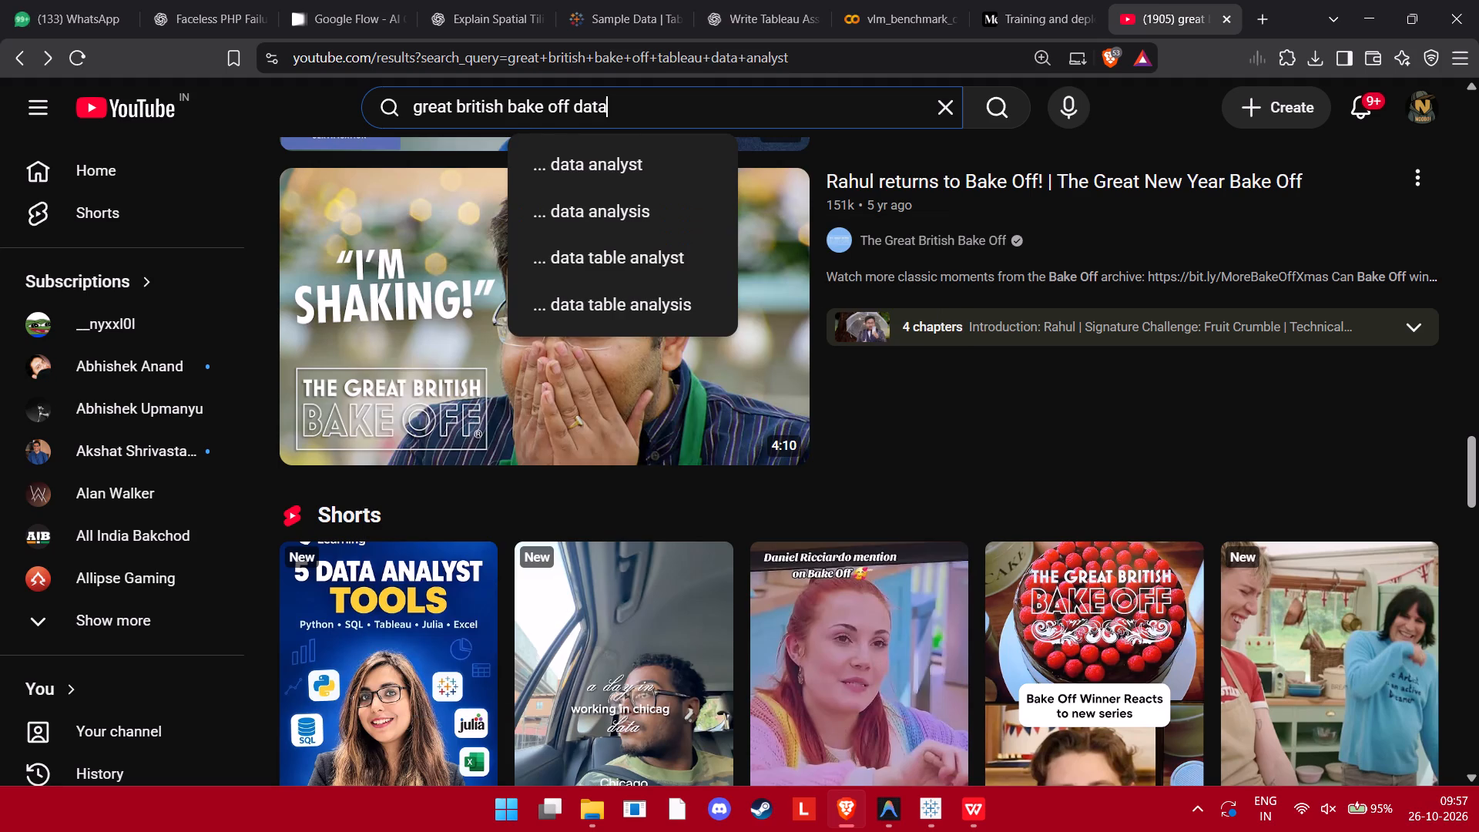
{"action": "key", "text": "space"}
{"action": "type", "text": "set working with Tableau"}
{"action": "key", "text": "space"}
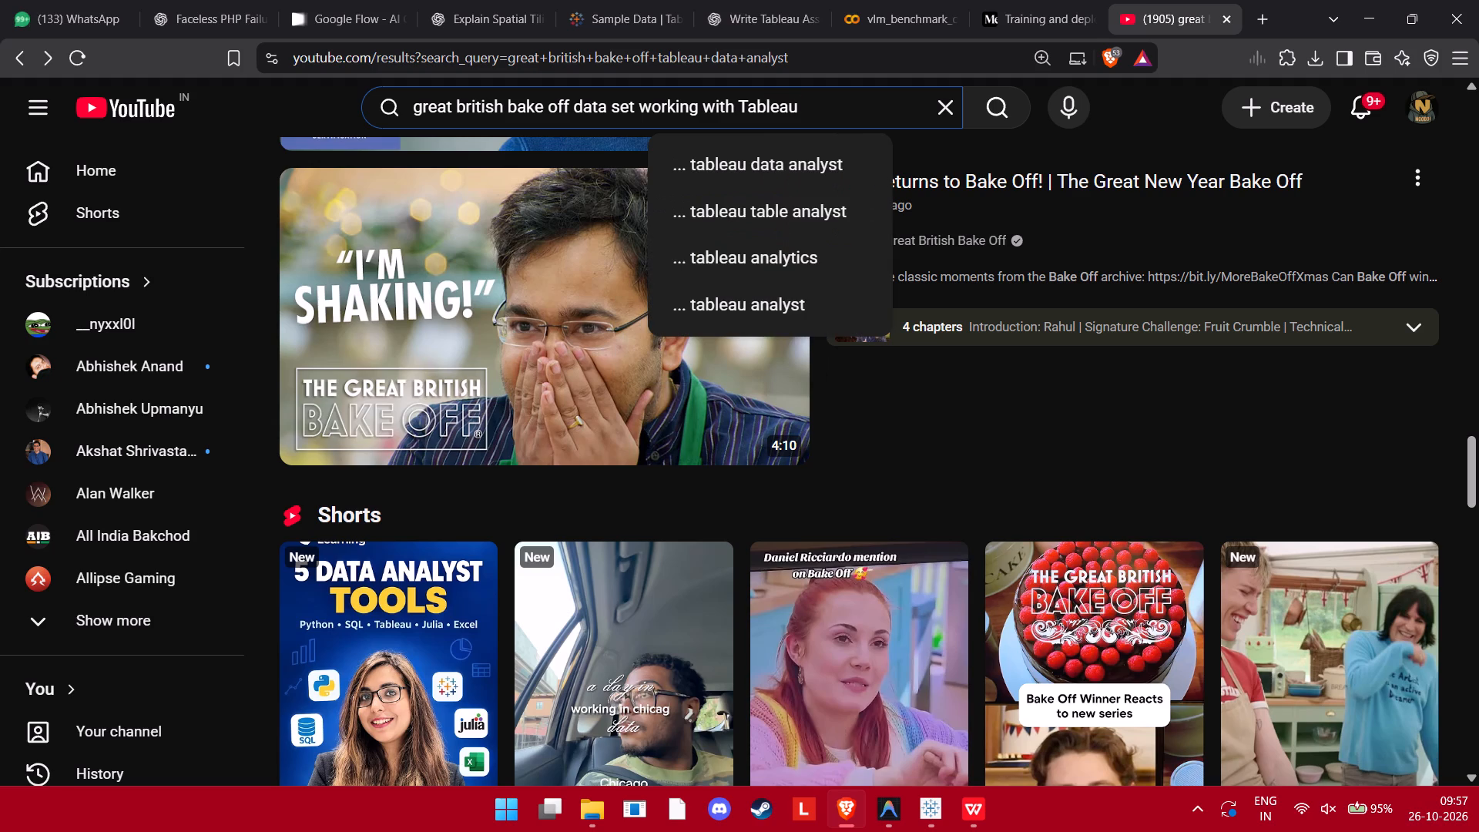
{"action": "type", "text": "datapreparation"}
{"action": "key", "text": "Return"}
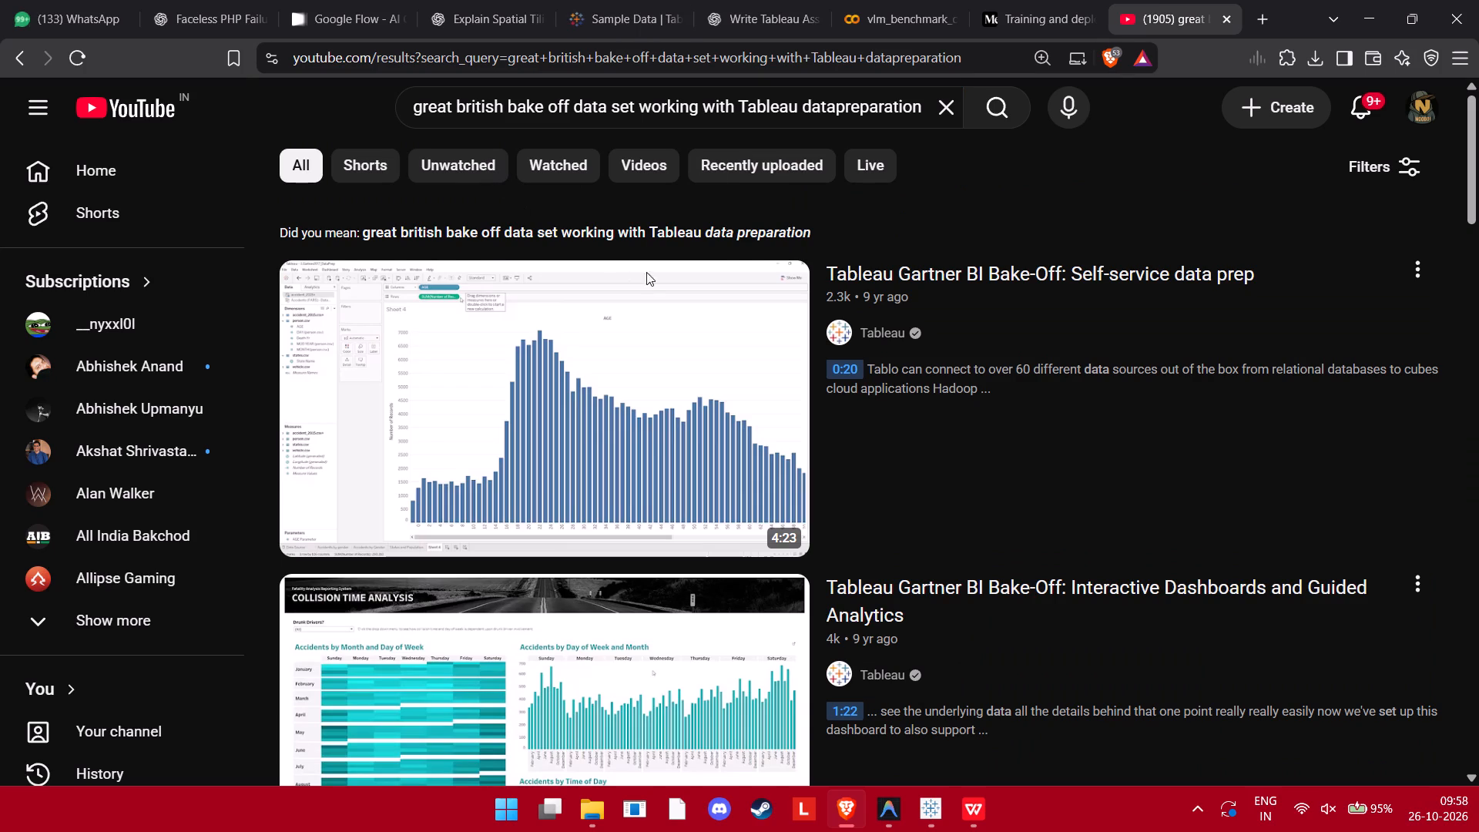
Check the Great British Bake Off entry on the Tableau Public sample data page.
{"action": "left_click", "coordinate": [948, 0]}
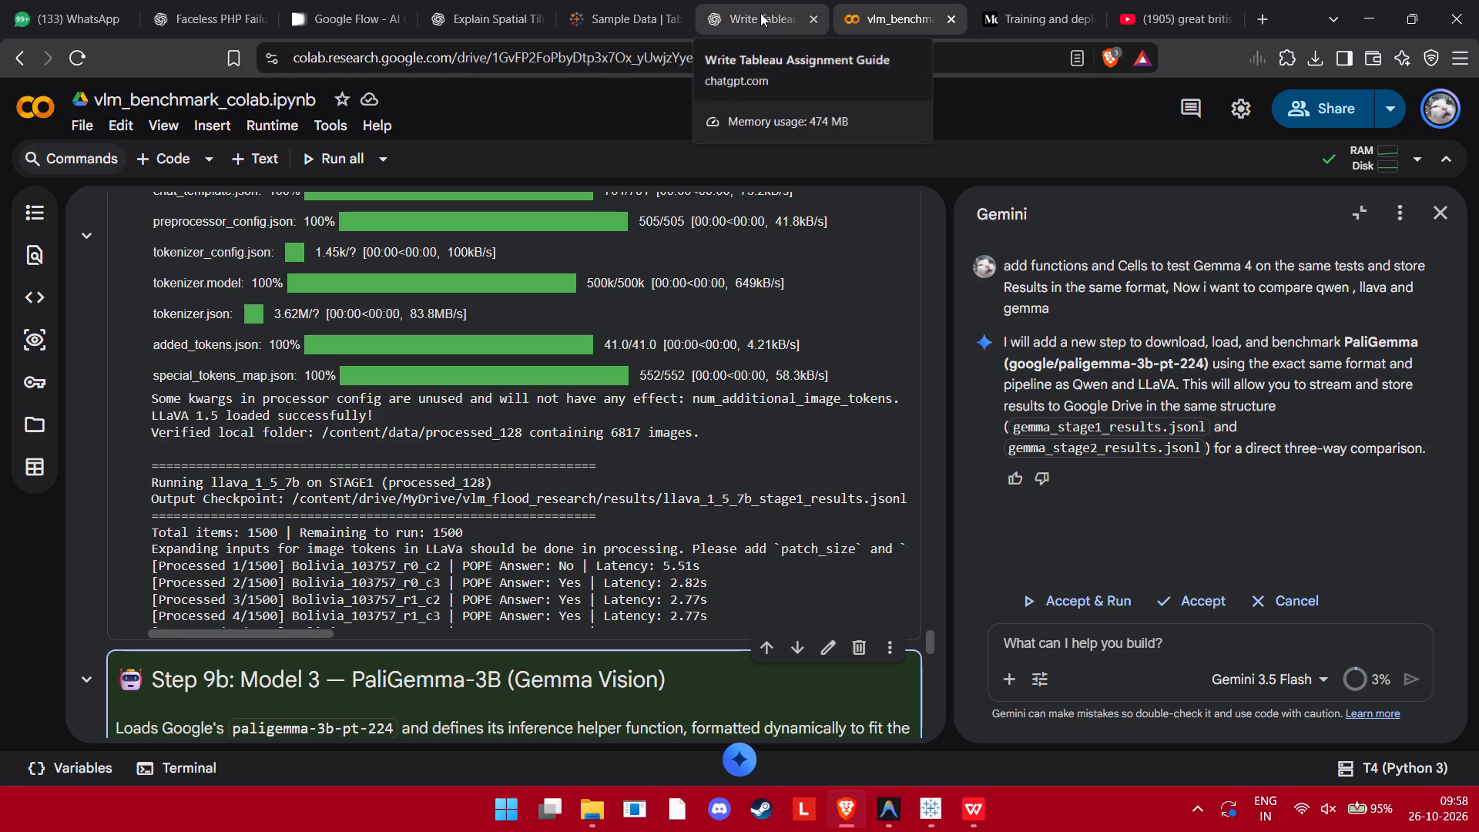
{"action": "left_click", "coordinate": [644, 0]}
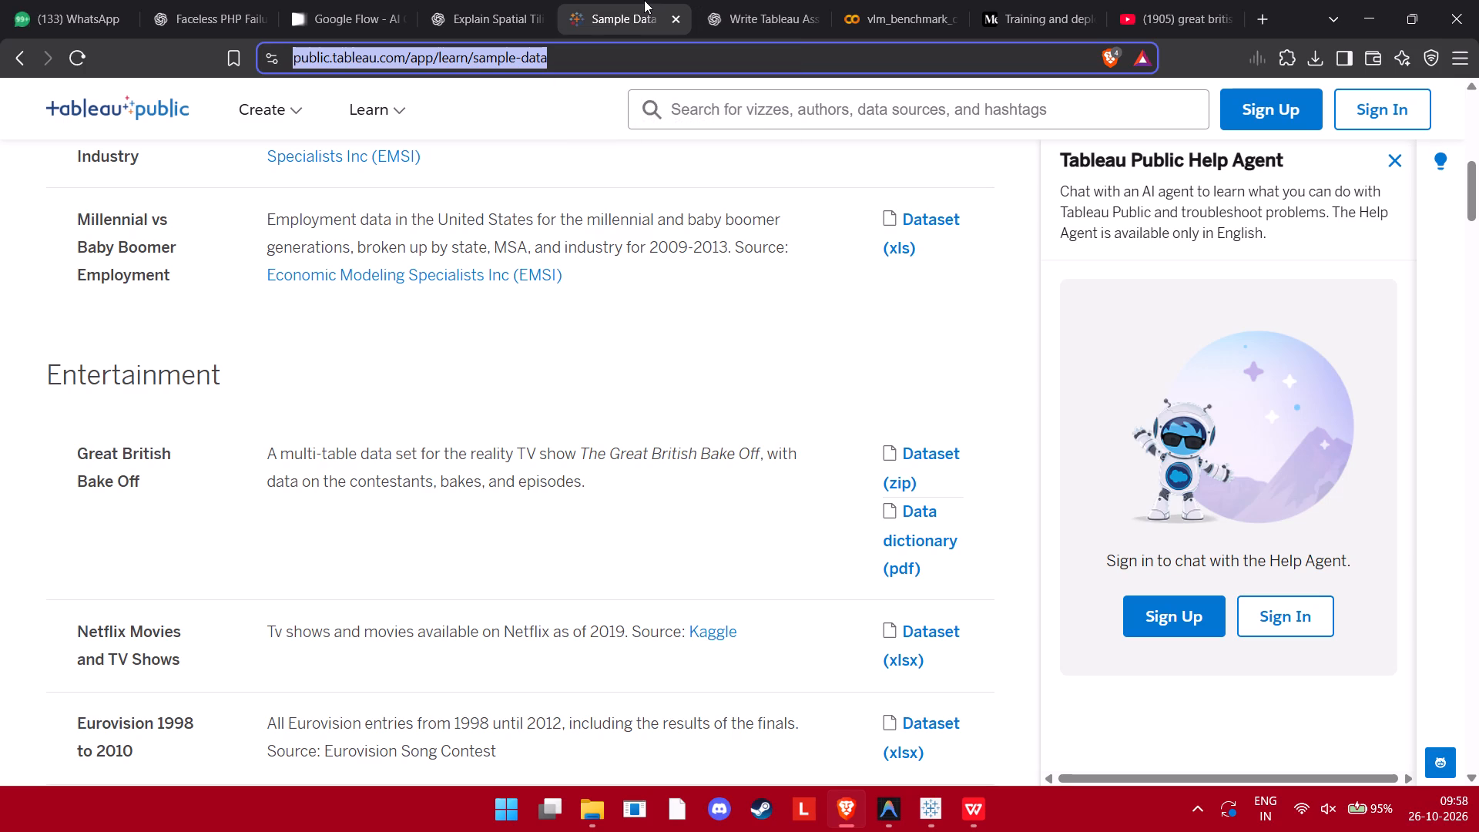
Return to the YouTube results and look through them for a Bake Off data-preparation video.
{"action": "left_click", "coordinate": [1148, 0]}
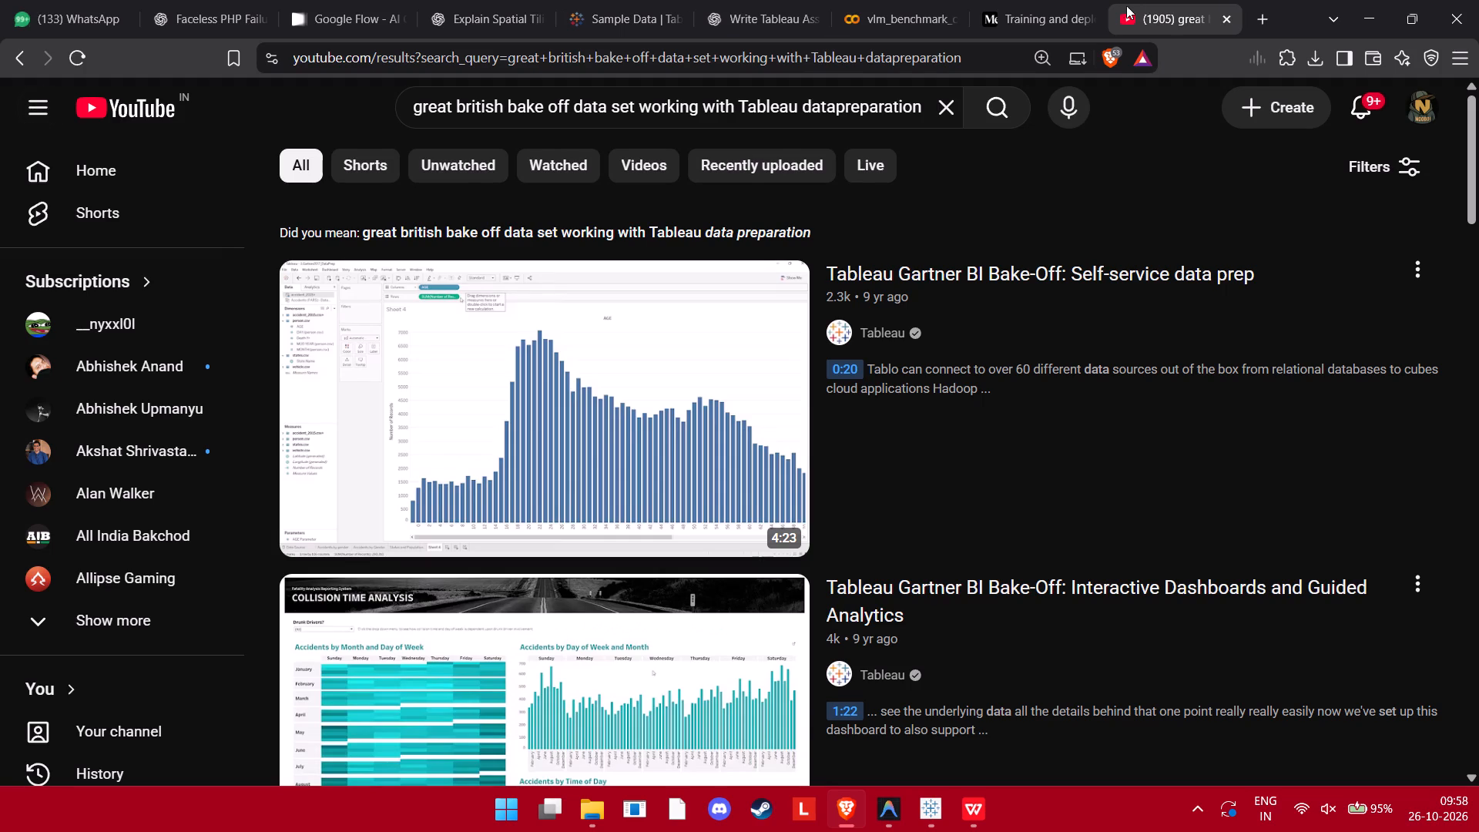
{"action": "scroll", "coordinate": [649, 425], "scroll_direction": "down", "scroll_amount": 5}
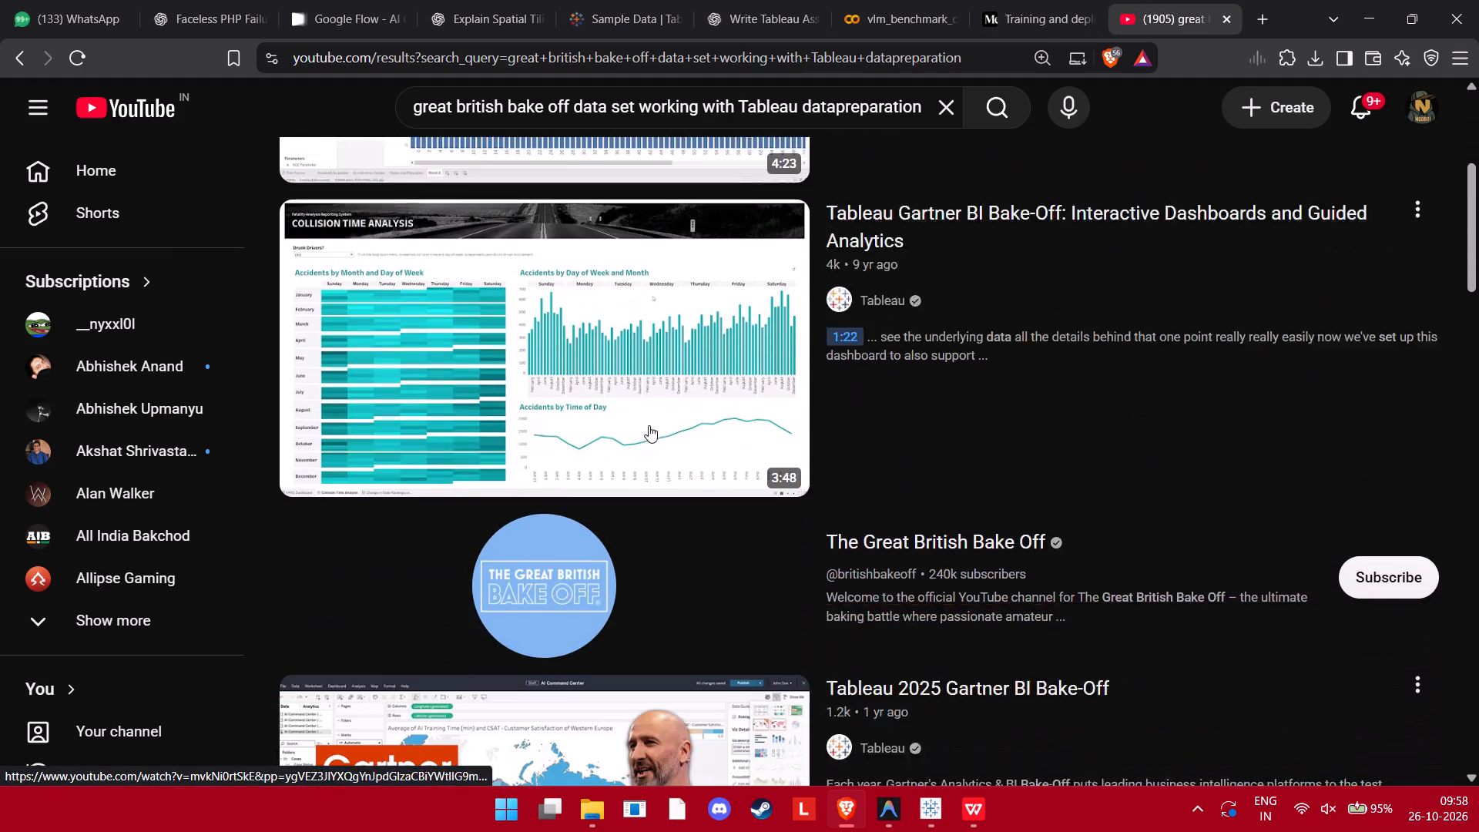
{"action": "scroll", "coordinate": [649, 425], "scroll_direction": "down", "scroll_amount": 9}
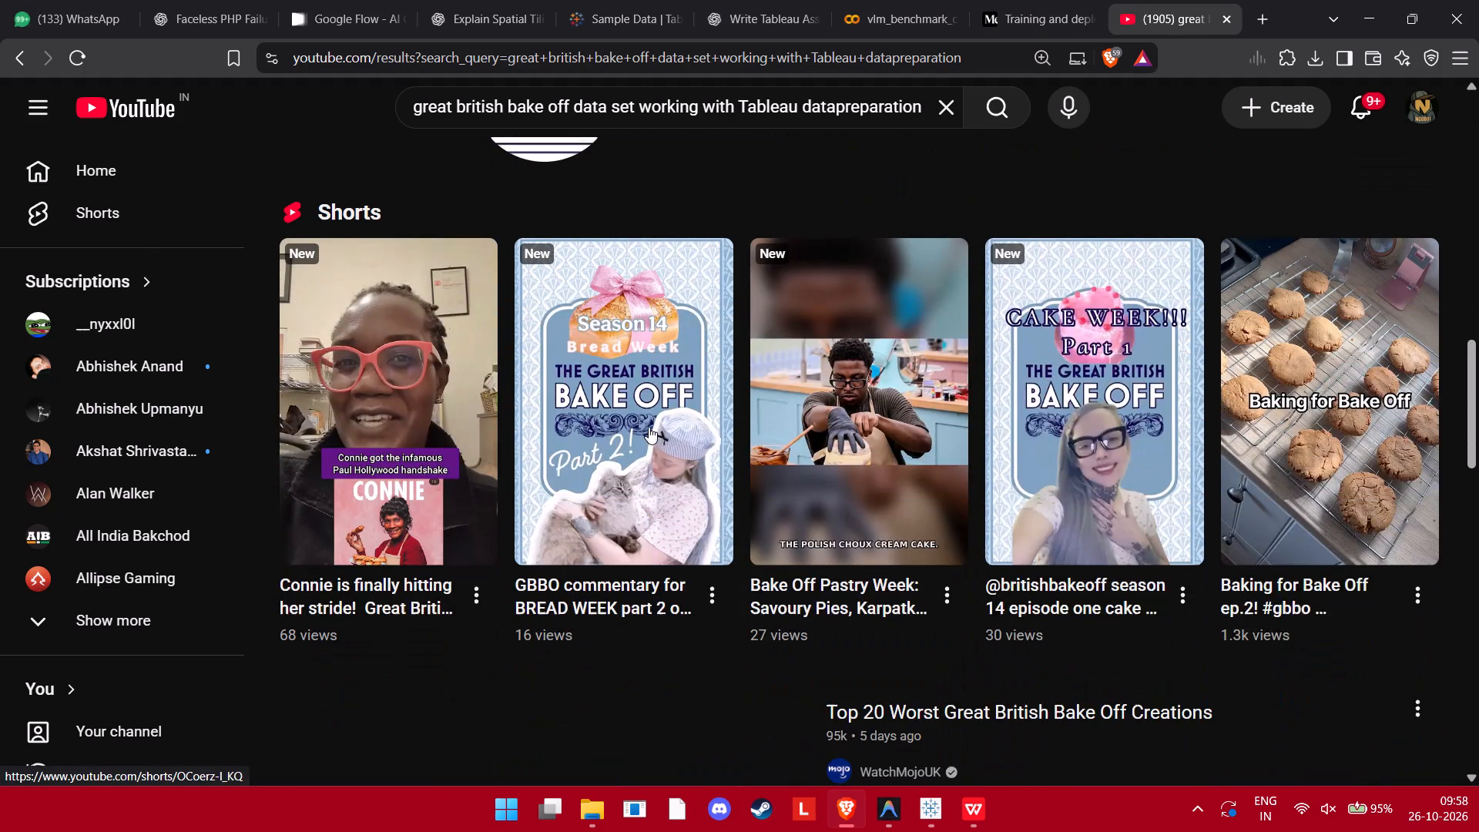
{"action": "scroll", "coordinate": [649, 427], "scroll_direction": "down", "scroll_amount": 7}
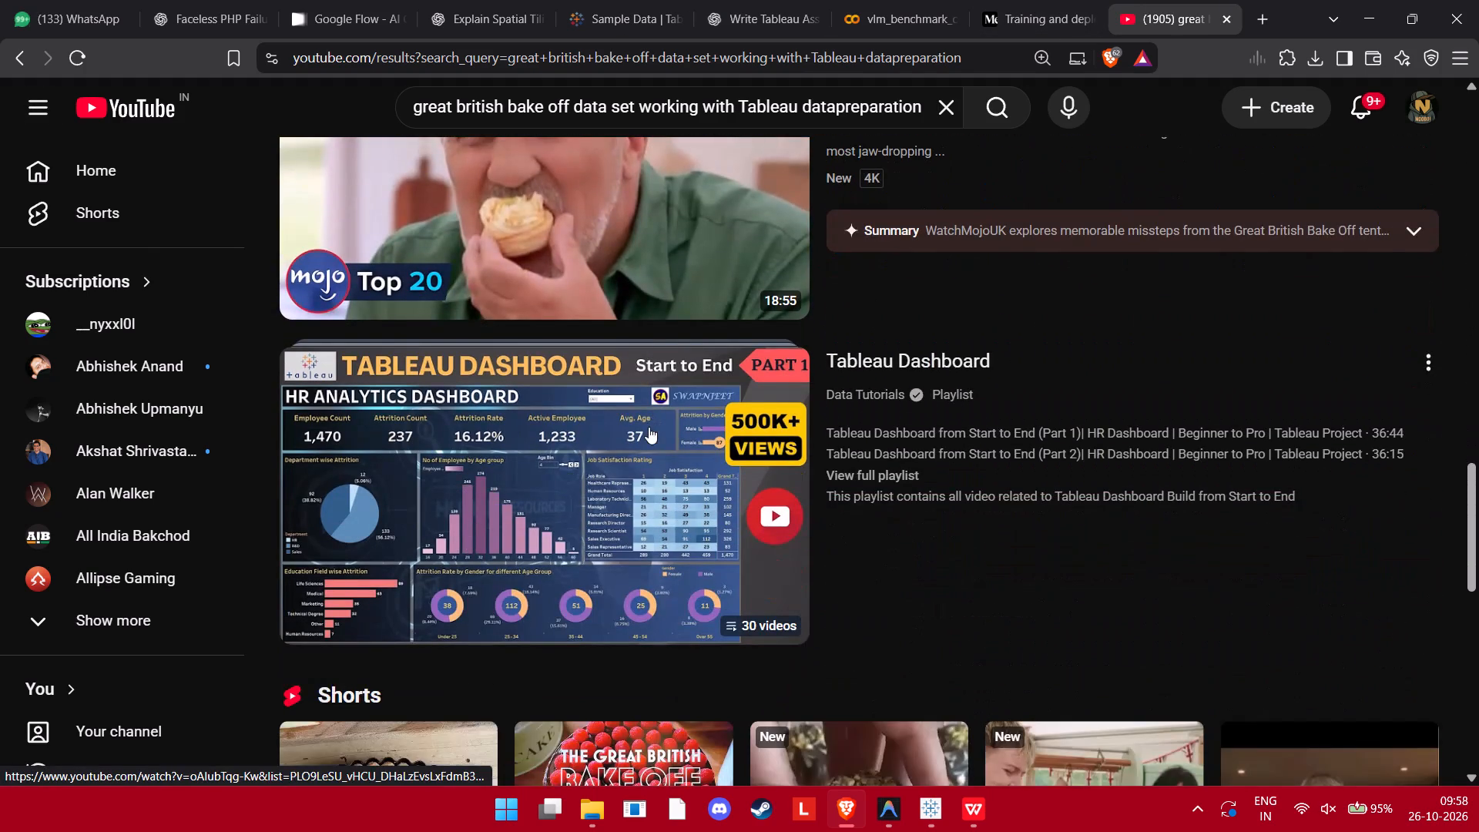
{"action": "scroll", "coordinate": [649, 427], "scroll_direction": "down", "scroll_amount": 12}
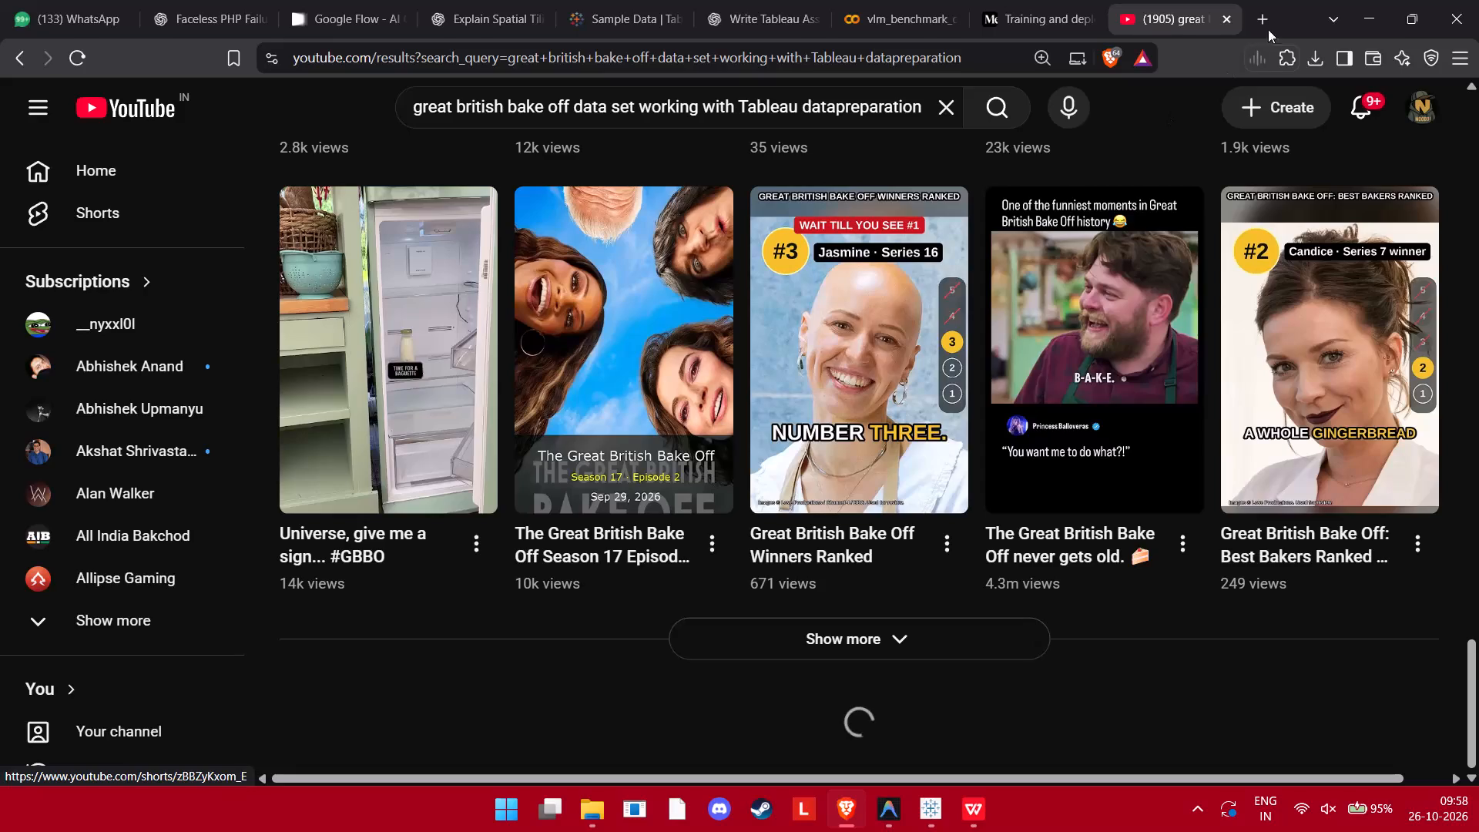
Search the web for "how to work on the dataset of Great british bake off in tableau" and complete the bot verification.
{"action": "left_click", "coordinate": [1256, 4]}
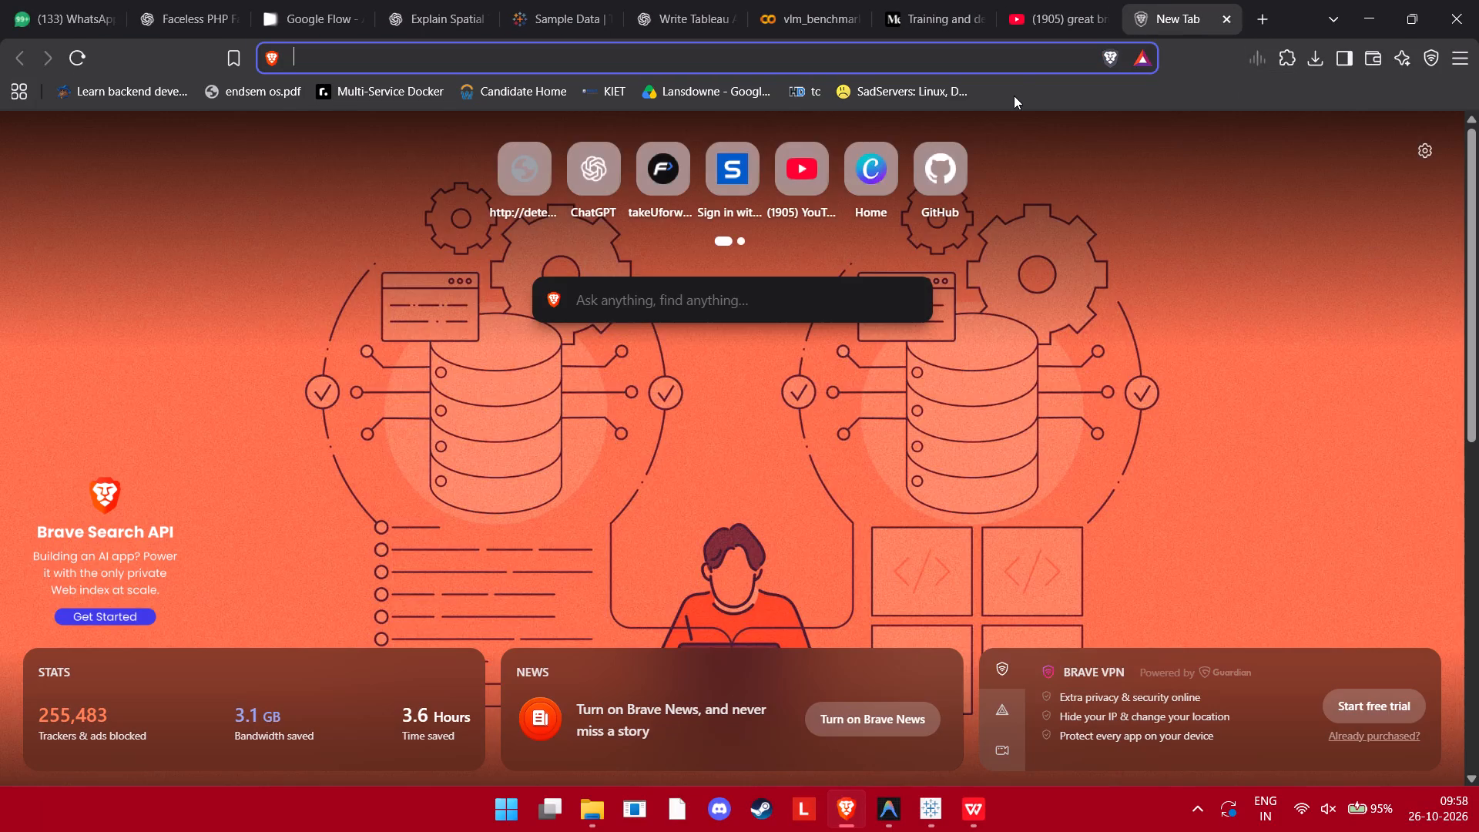
{"action": "type", "text": "how tro"}
{"action": "key", "text": "BackSpace"}
{"action": "key", "text": "BackSpace"}
{"action": "key", "text": "BackSpace"}
{"action": "type", "text": "to"}
{"action": "key", "text": "space"}
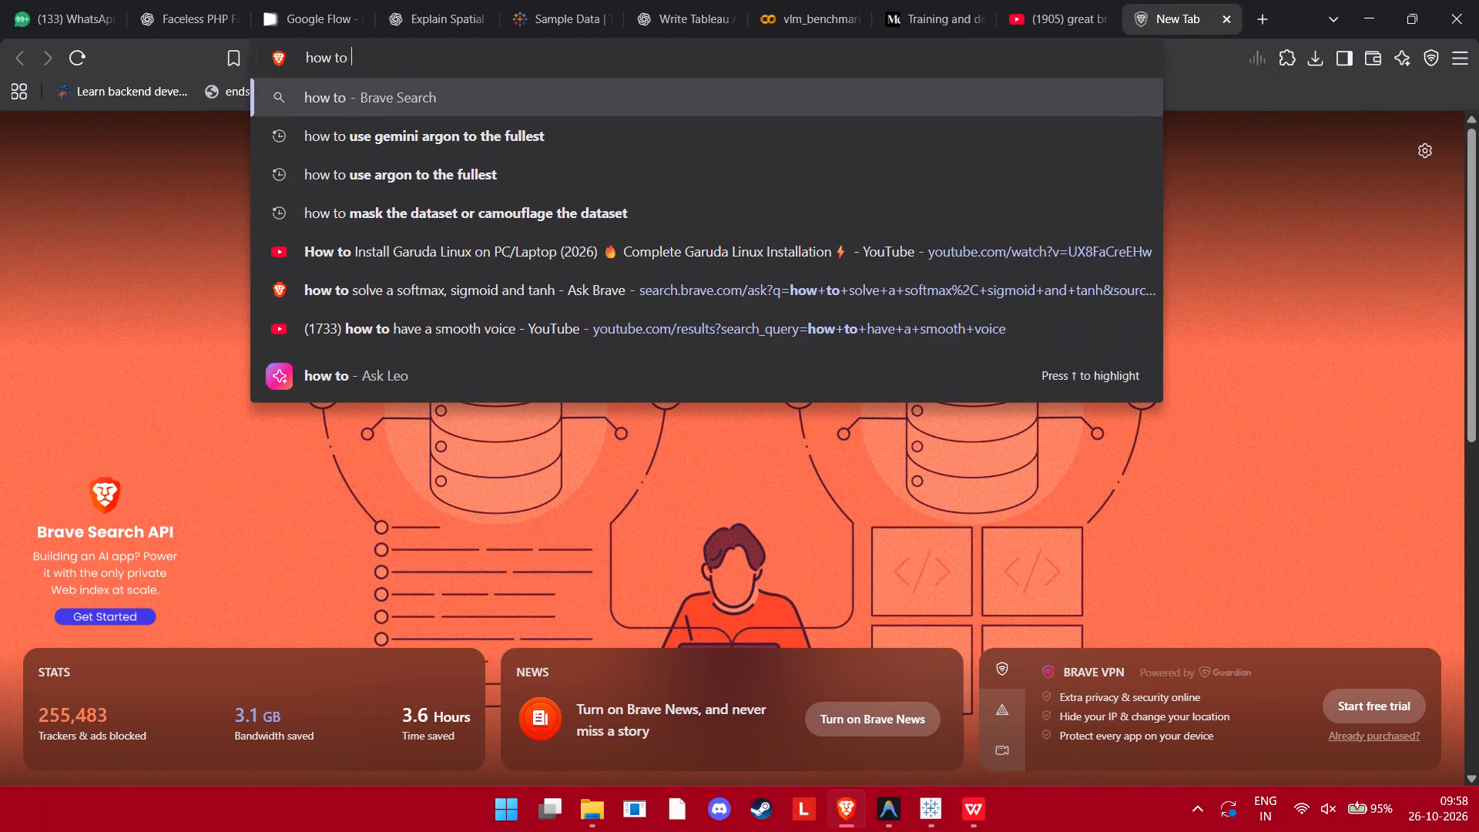
{"action": "type", "text": "work on the dataset of"}
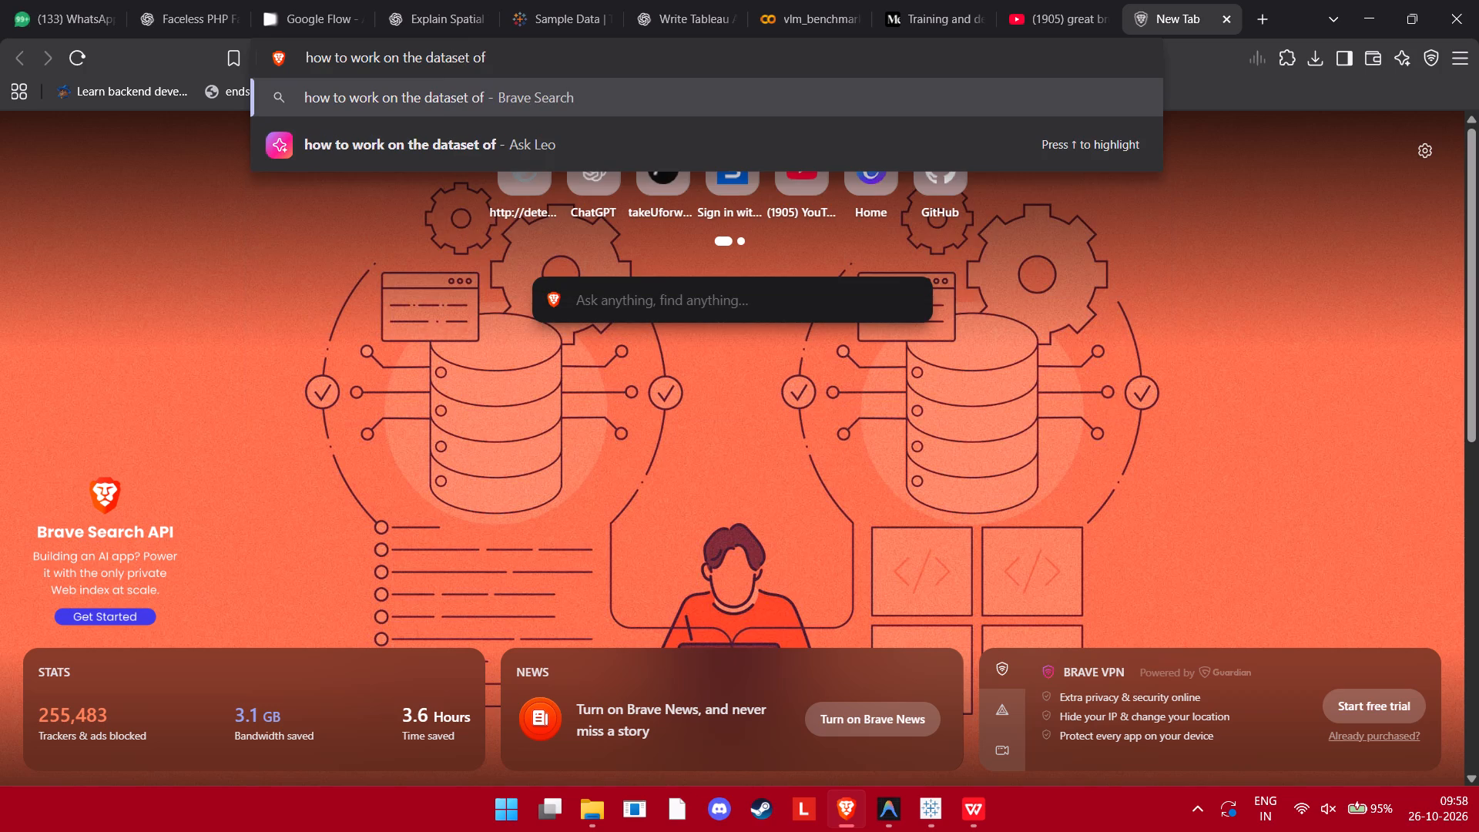
{"action": "key", "text": "BackSpace"}
{"action": "type", "text": "f"}
{"action": "key", "text": "space"}
{"action": "type", "text": "Great british bake off in"}
{"action": "key", "text": "space"}
{"action": "key", "text": "shift+d"}
{"action": "key", "text": "BackSpace"}
{"action": "type", "text": "tableau"}
{"action": "key", "text": "Return"}
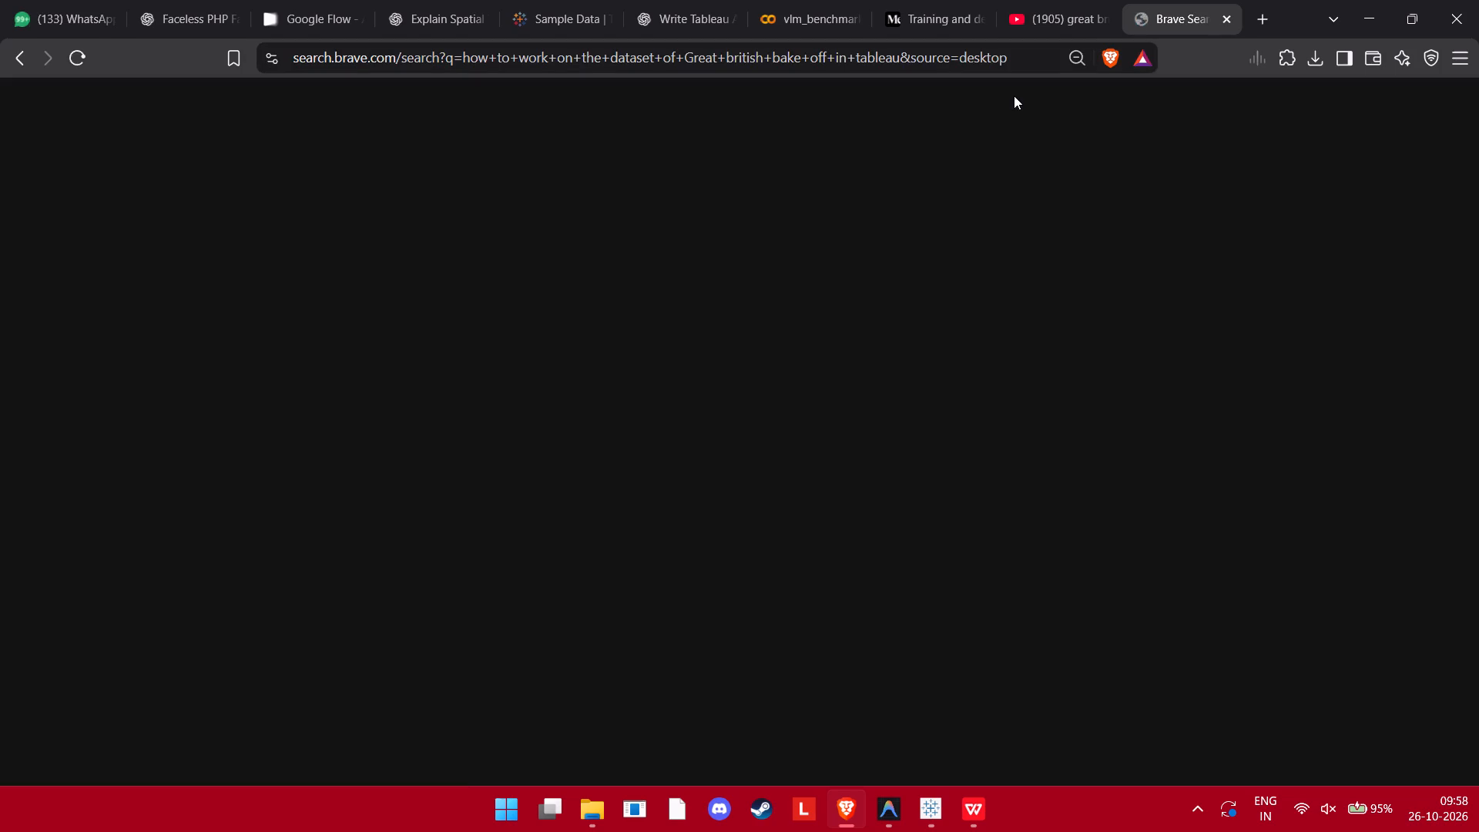
{"action": "left_click", "coordinate": [803, 498]}
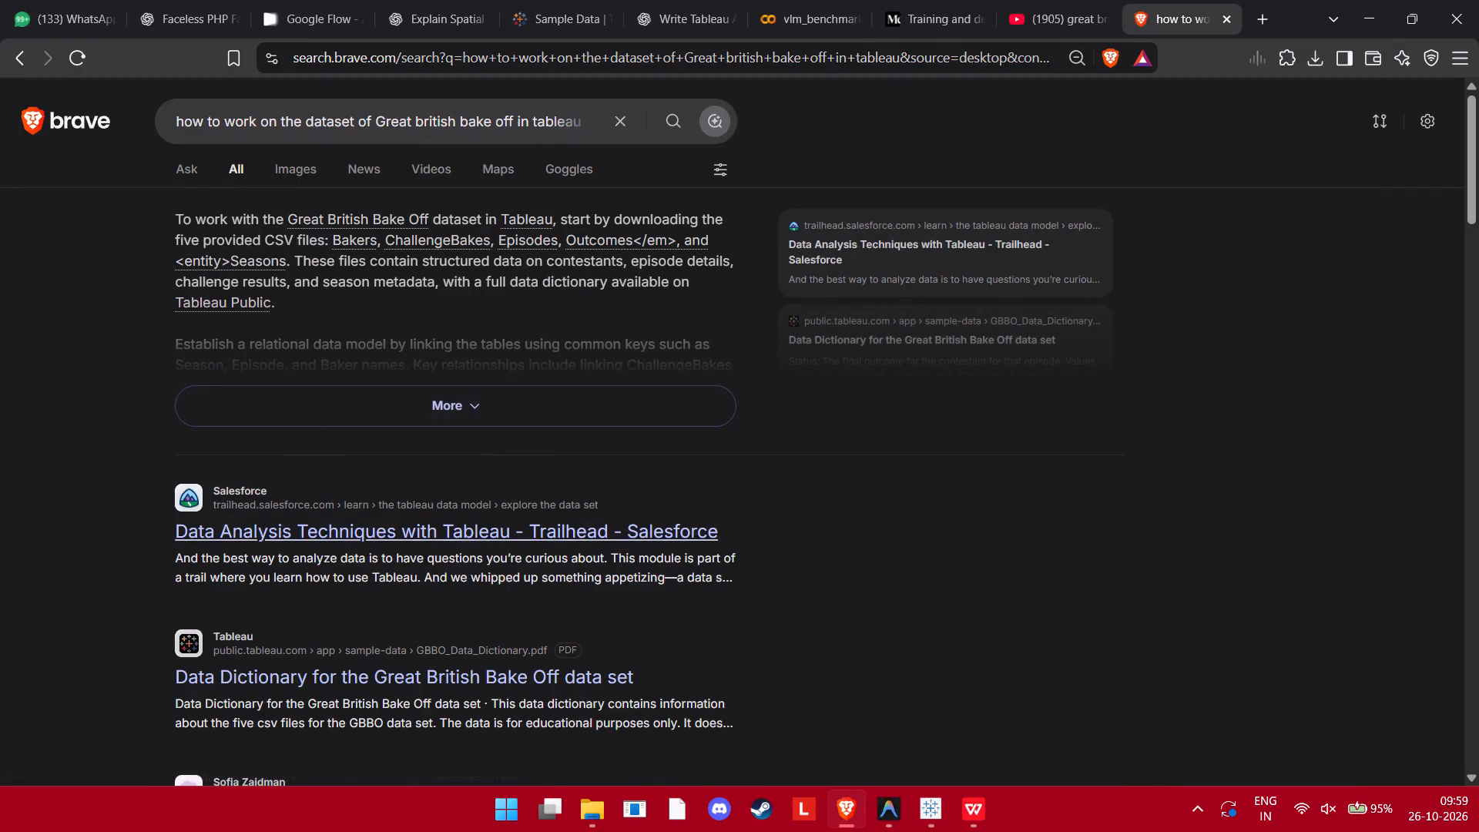
{"action": "scroll", "coordinate": [256, 712], "scroll_direction": "down", "scroll_amount": 3}
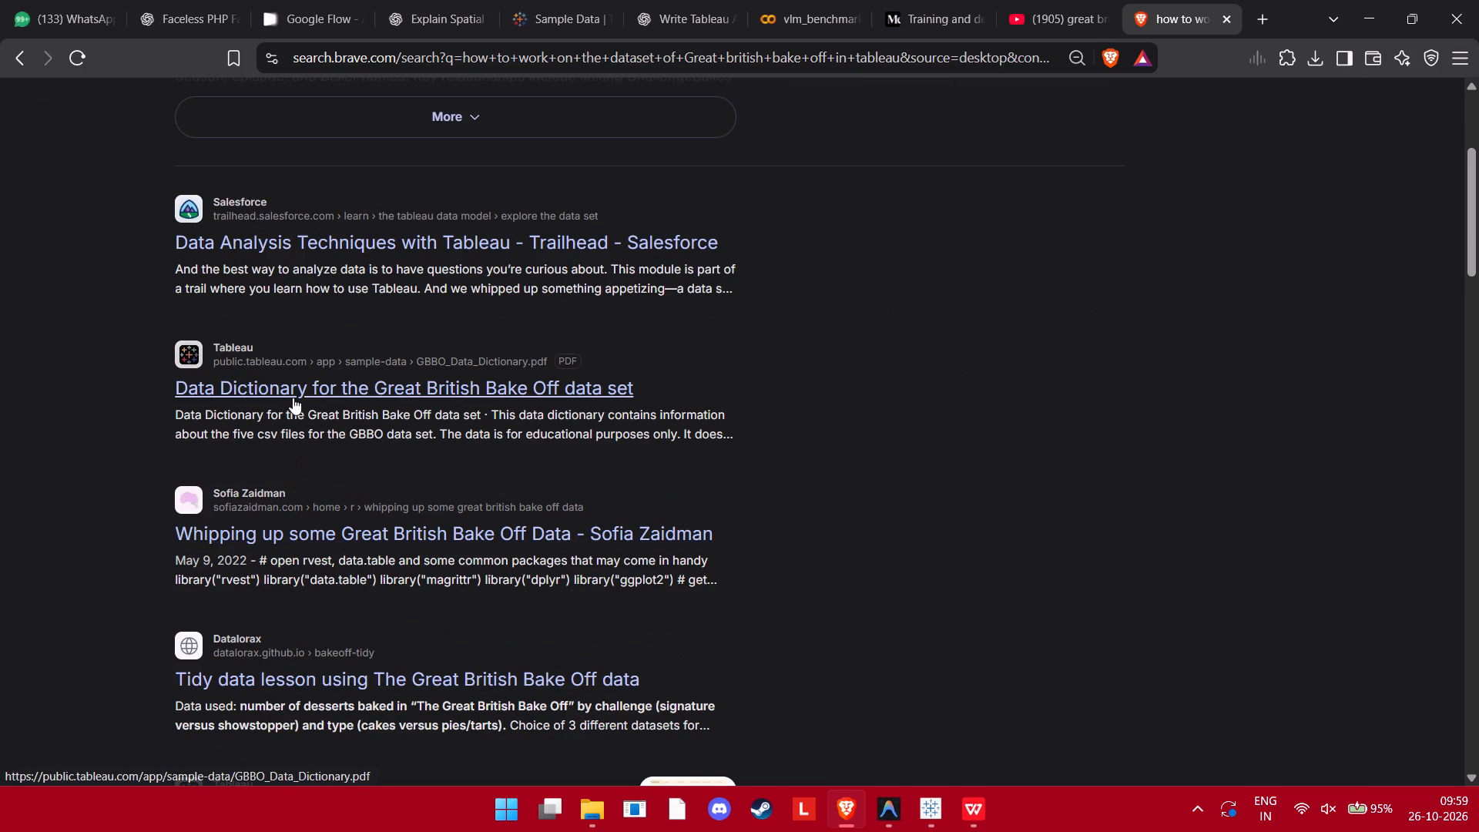
{"action": "left_click", "coordinate": [293, 398]}
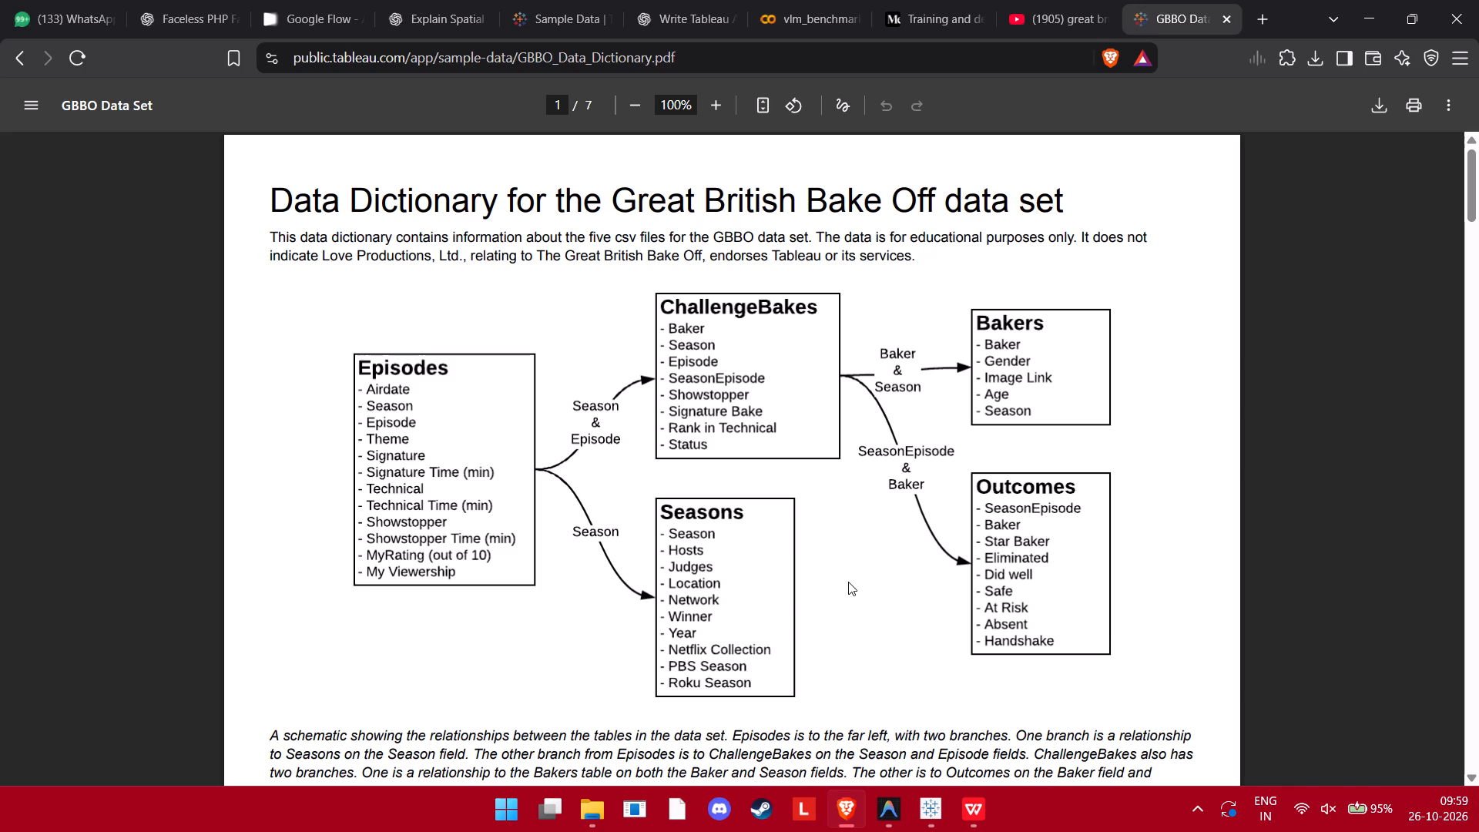
Switch to Tableau Public and remove the Outcomes.csv and Bakers.csv tables from the data model, keeping only Episodes.csv.
{"action": "left_click", "coordinate": [923, 817]}
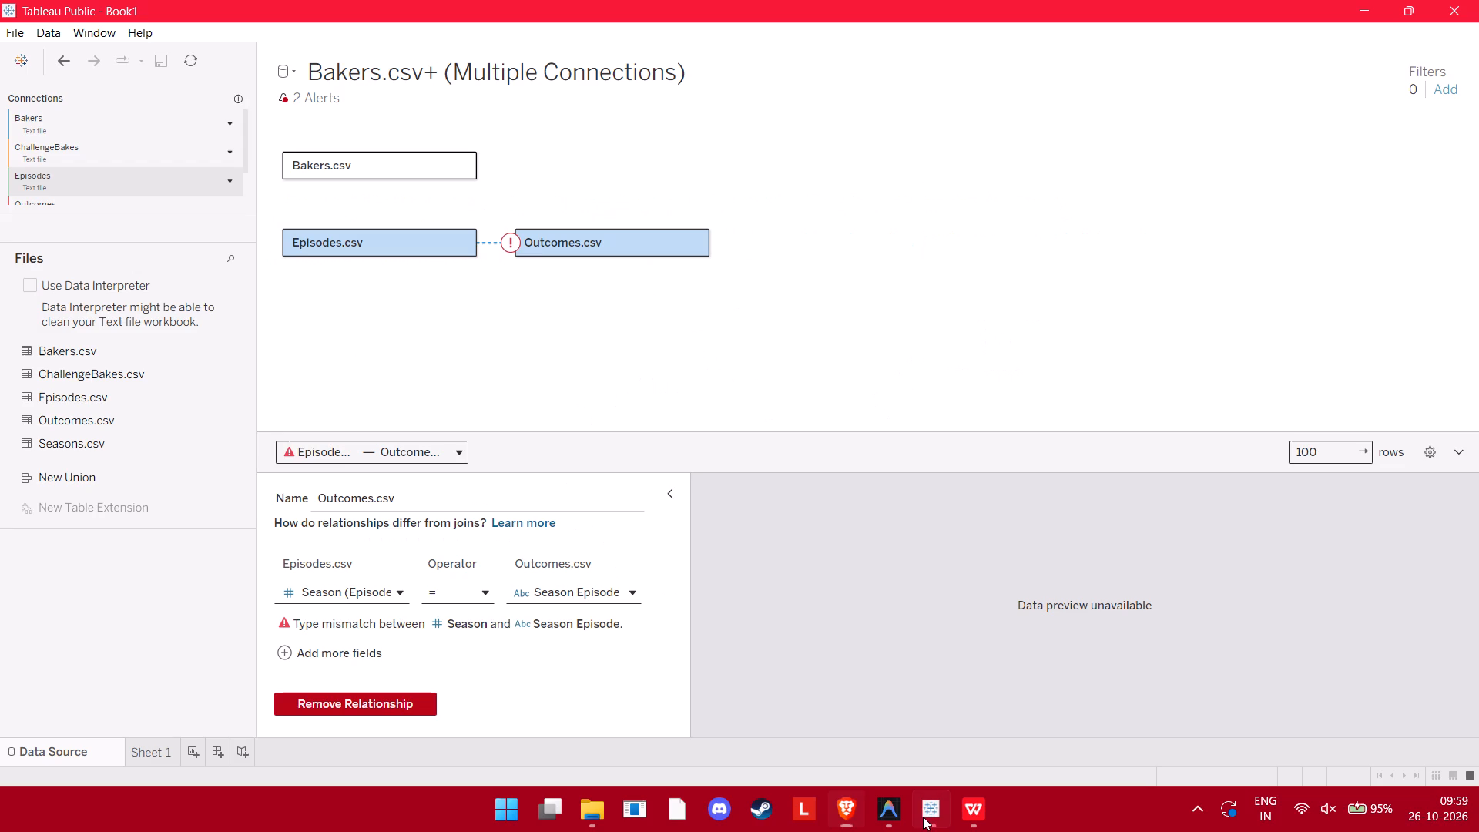
{"action": "left_click", "coordinate": [558, 248]}
{"action": "right_click", "coordinate": [558, 248]}
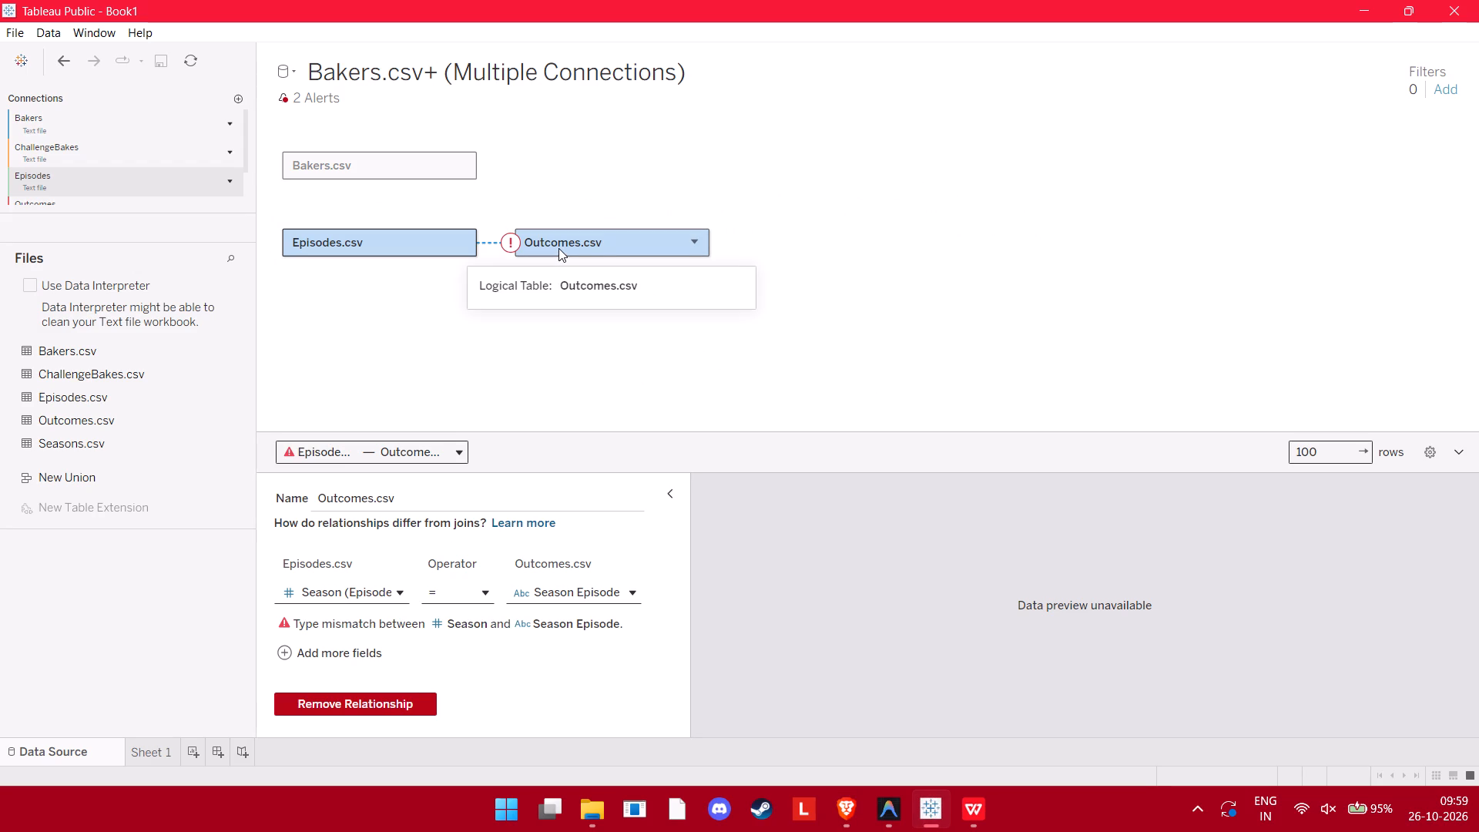
{"action": "left_click", "coordinate": [600, 240]}
{"action": "right_click", "coordinate": [600, 240]}
{"action": "right_click", "coordinate": [605, 243]}
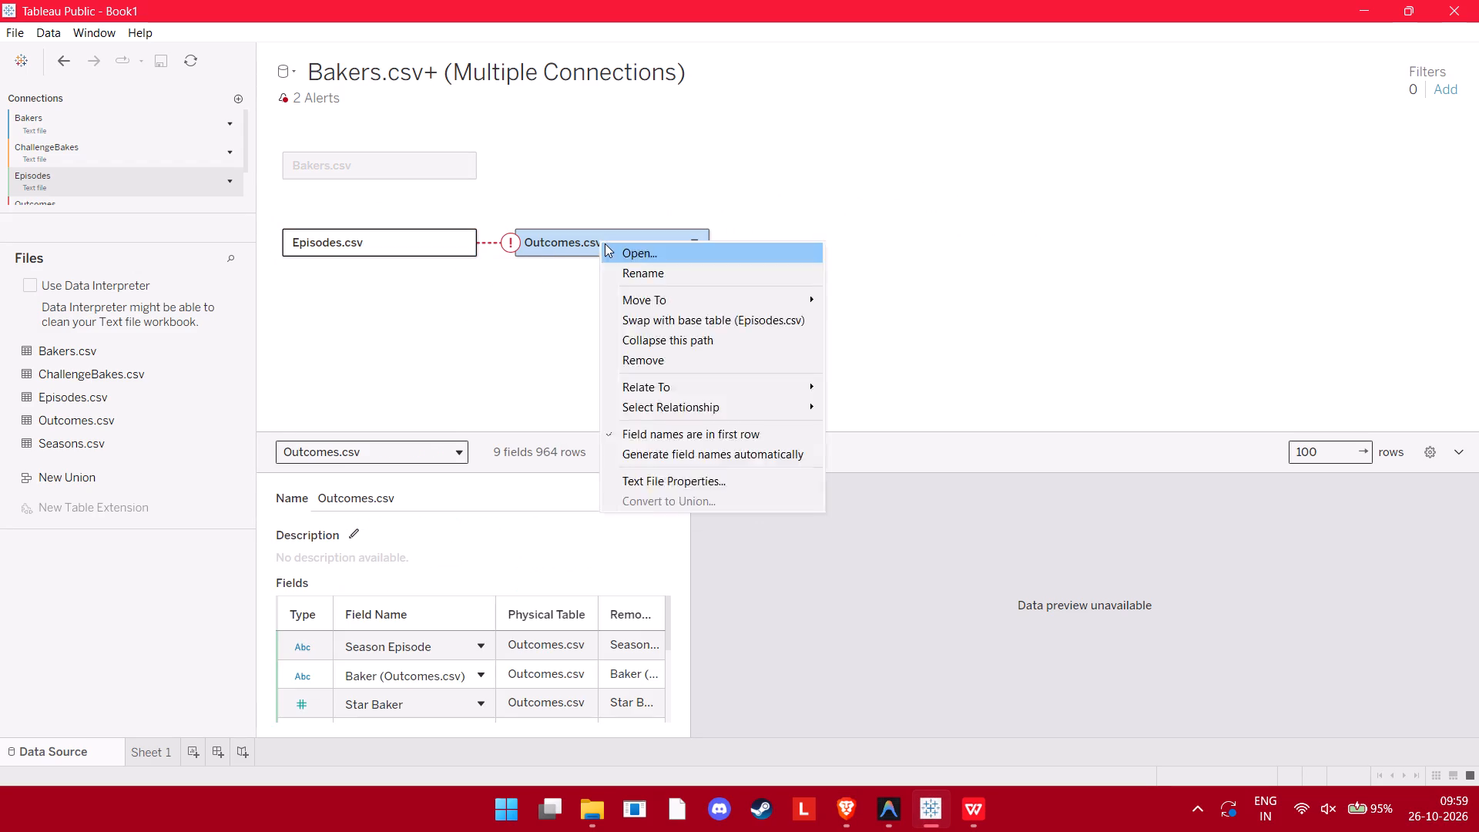
{"action": "right_click", "coordinate": [605, 243]}
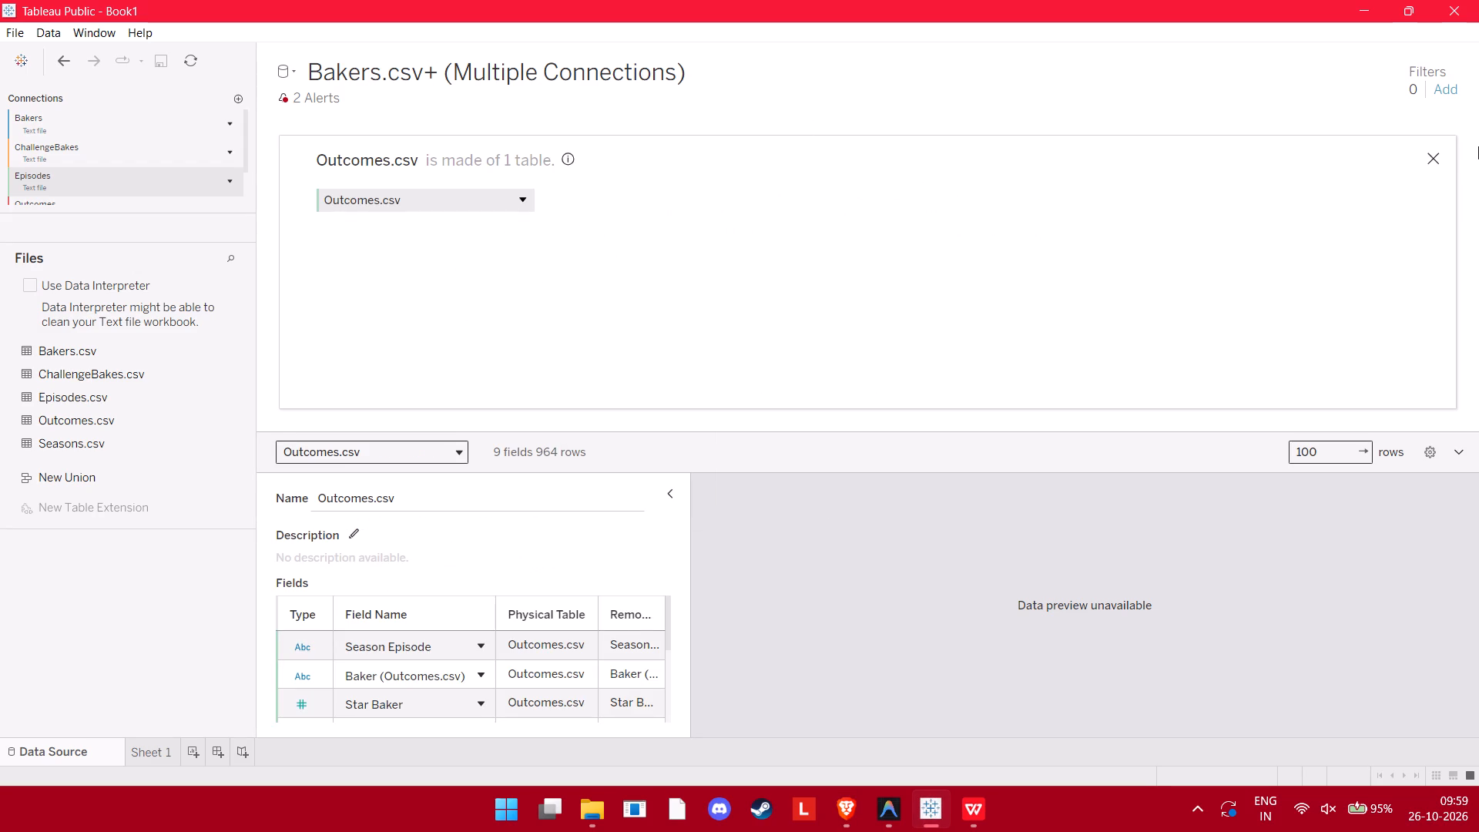
{"action": "left_click", "coordinate": [1436, 152]}
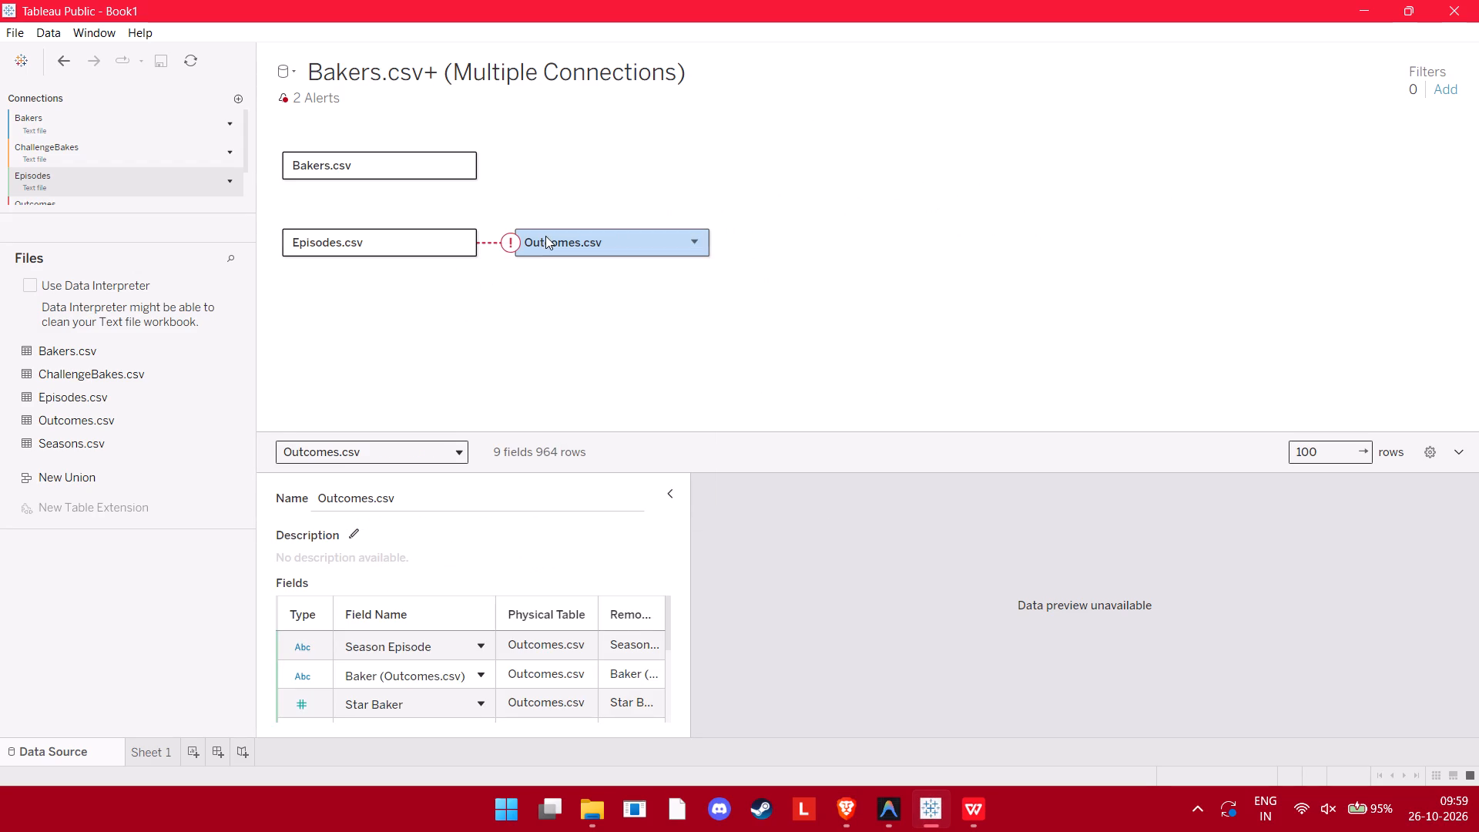
{"action": "right_click", "coordinate": [545, 236]}
{"action": "left_click", "coordinate": [587, 353]}
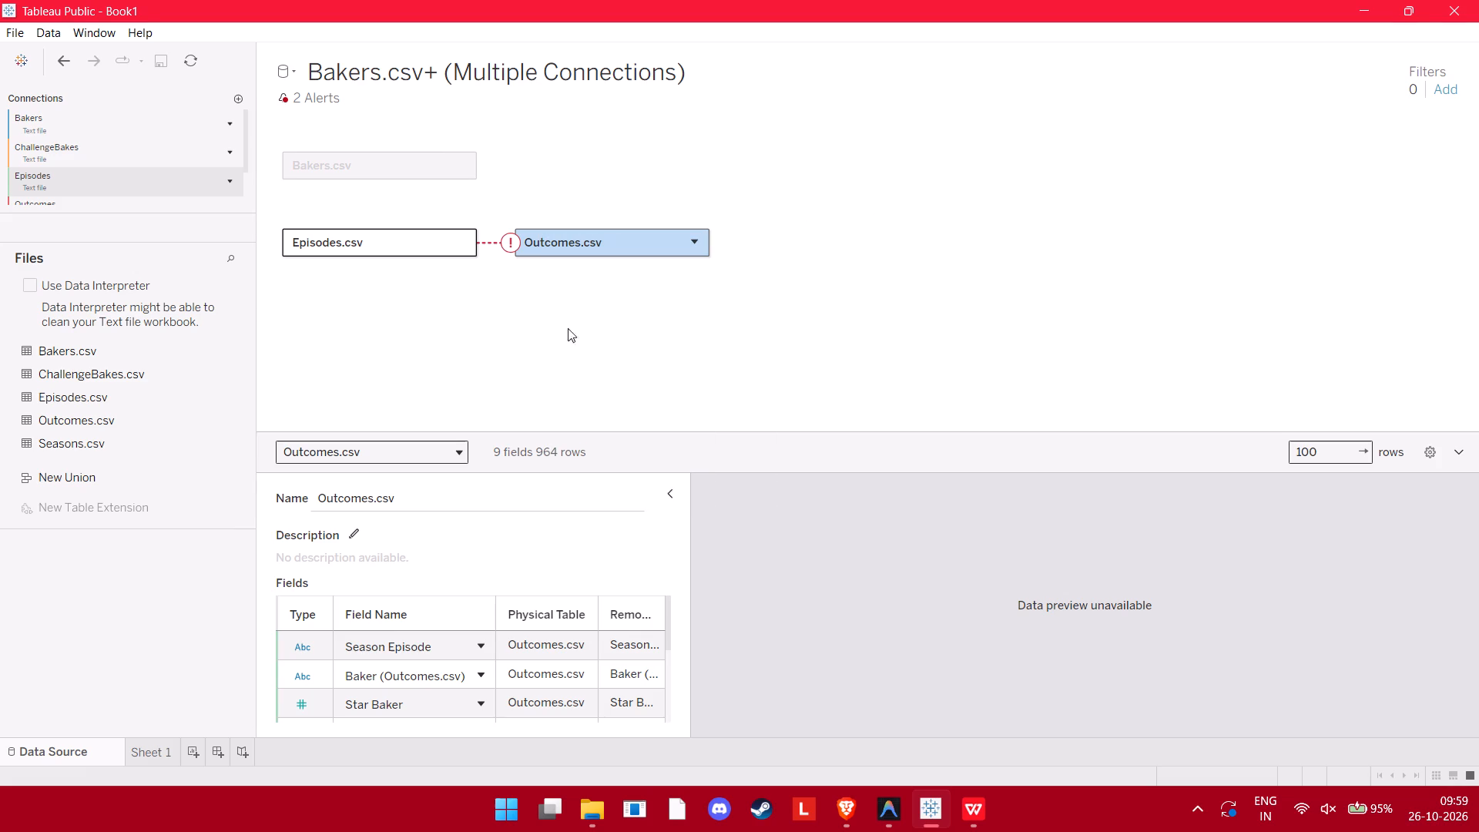
{"action": "right_click", "coordinate": [384, 168]}
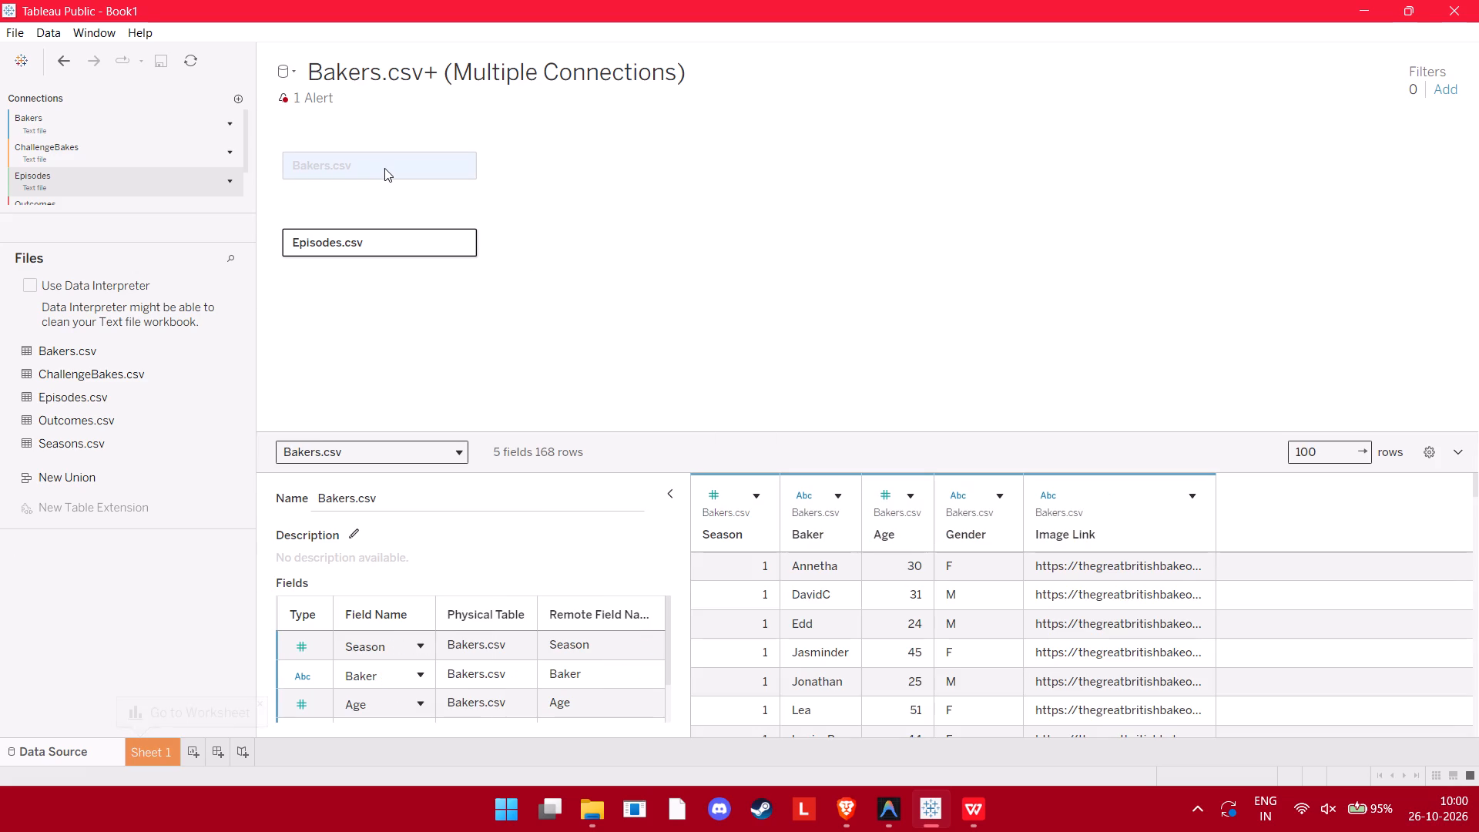
{"action": "left_click", "coordinate": [439, 273]}
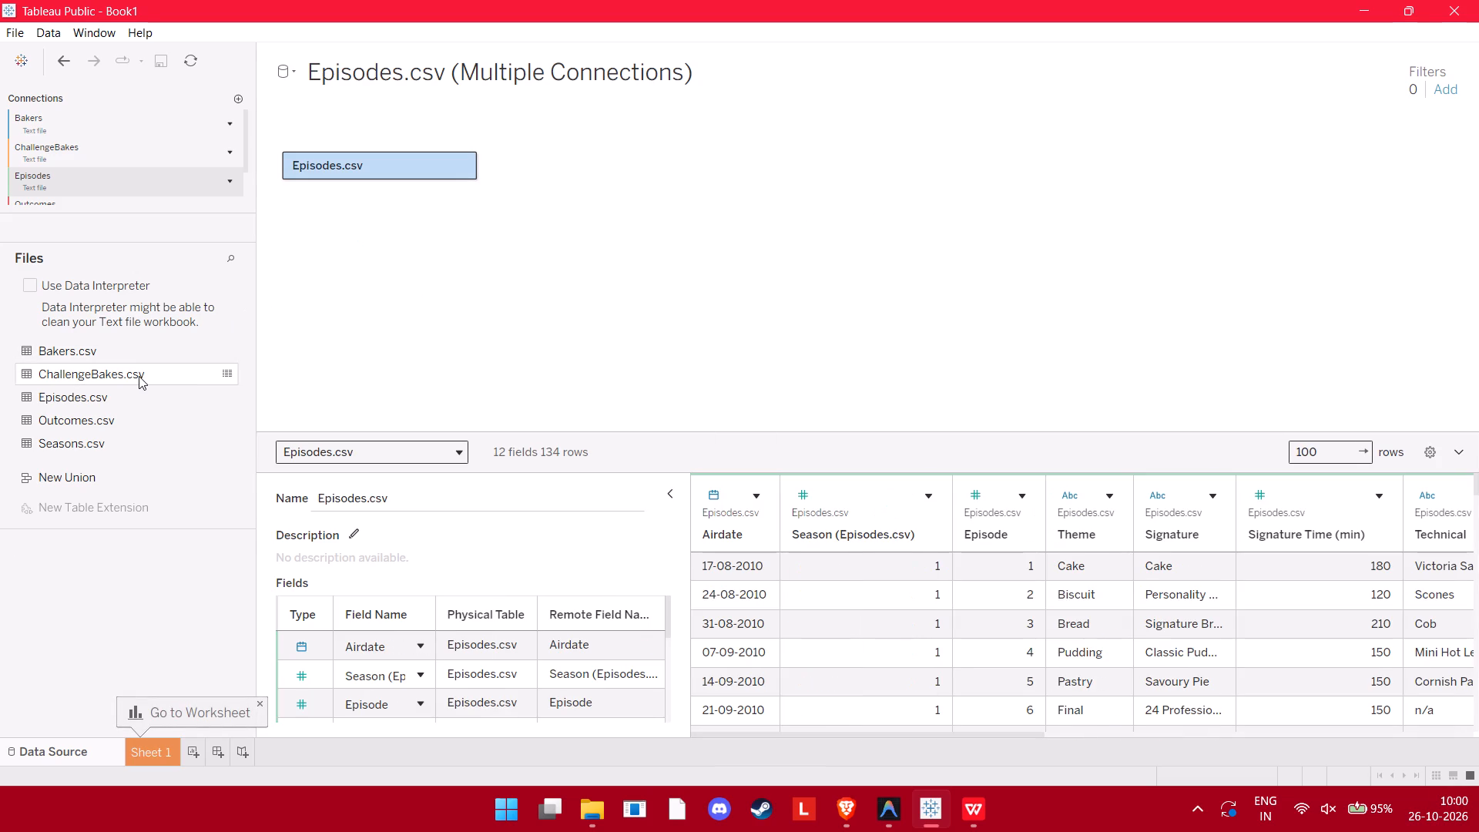
Return to the GBBO data dictionary and skim the relationship schematic and the Bakers, ChallengeBakes and Episodes table descriptions.
{"action": "key", "text": "alt+Tab"}
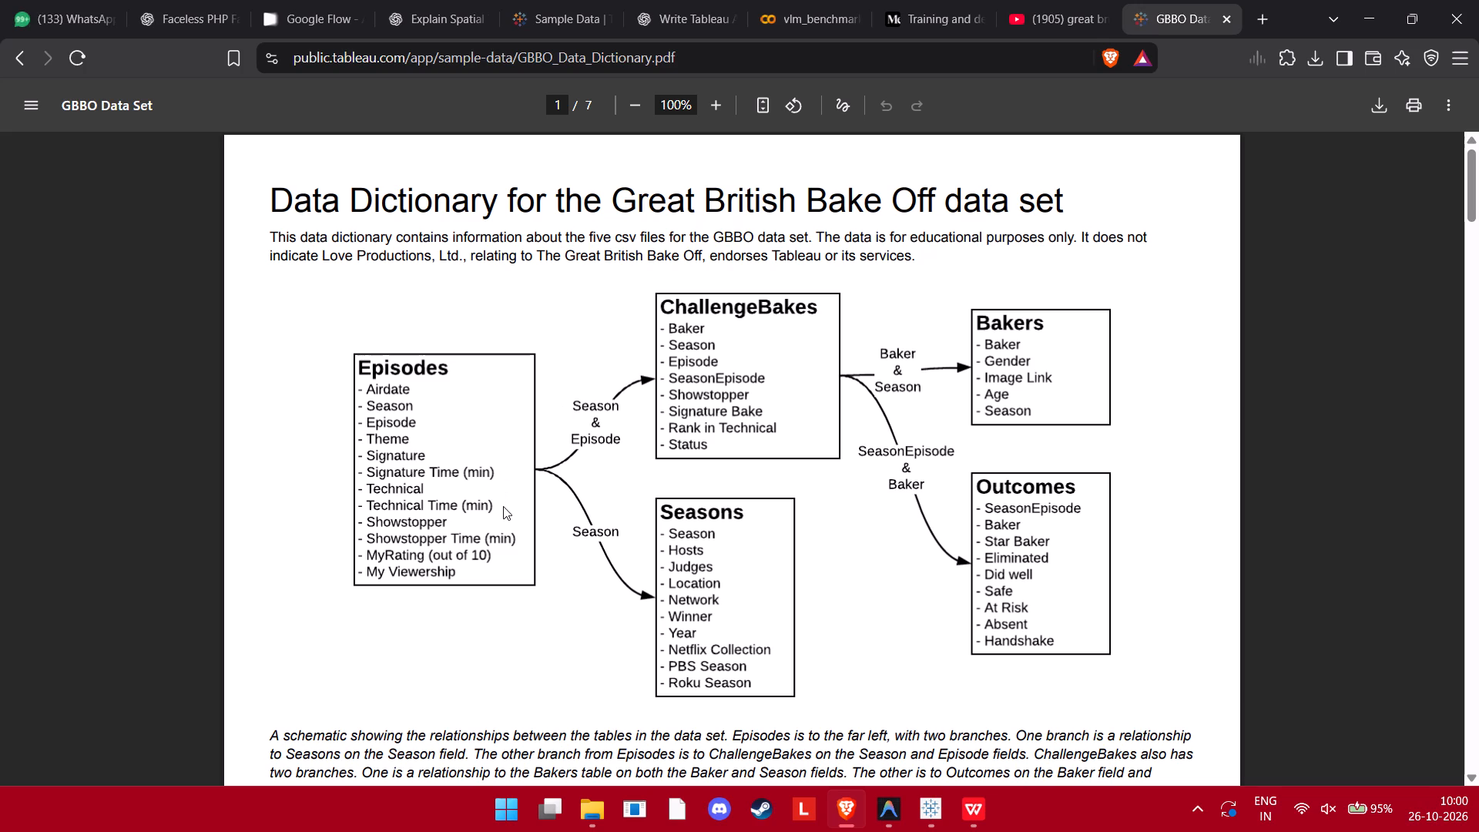
{"action": "scroll", "coordinate": [503, 506], "scroll_direction": "down", "scroll_amount": 7}
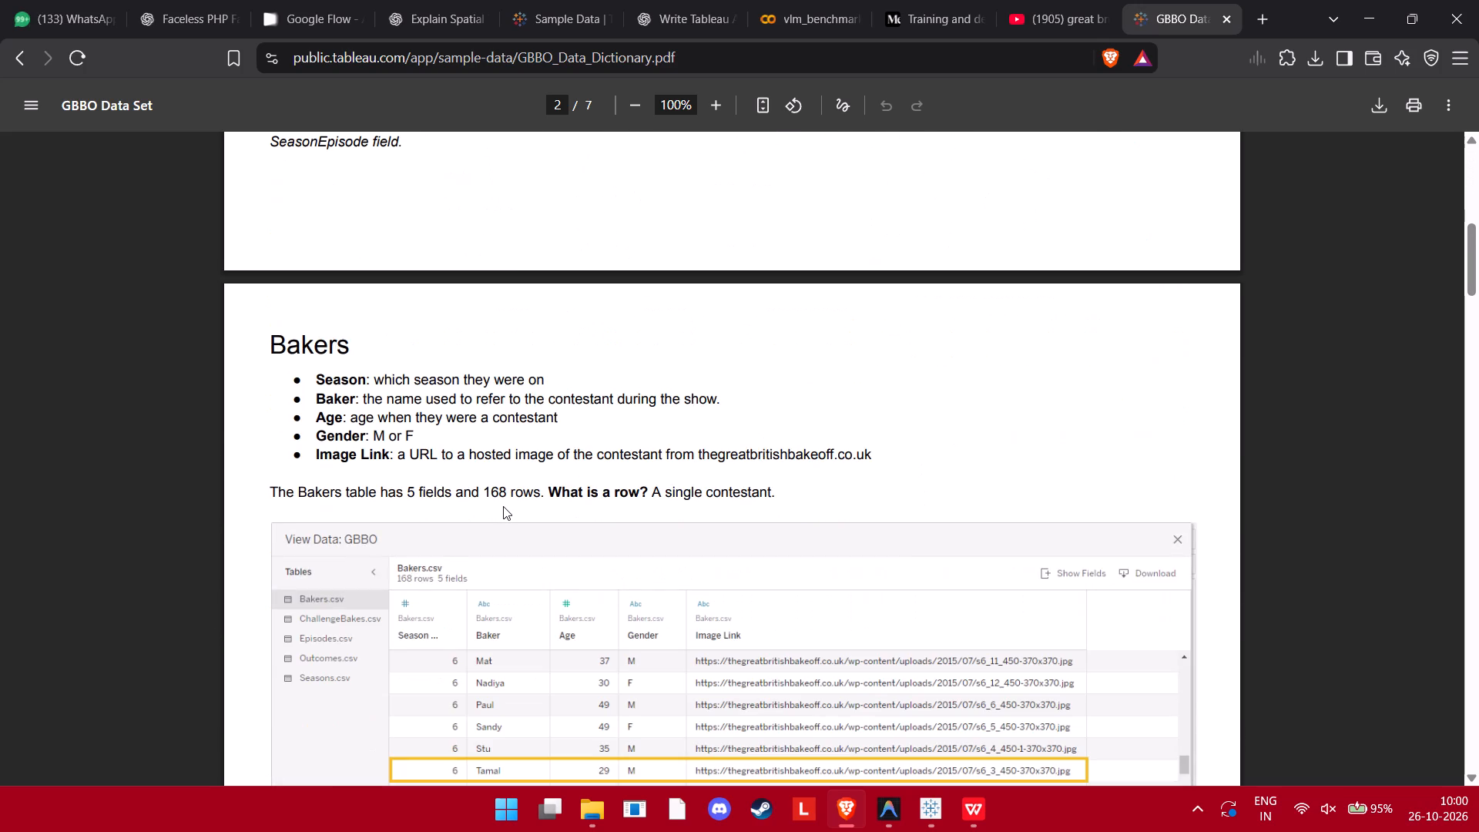
{"action": "scroll", "coordinate": [503, 506], "scroll_direction": "down", "scroll_amount": 6}
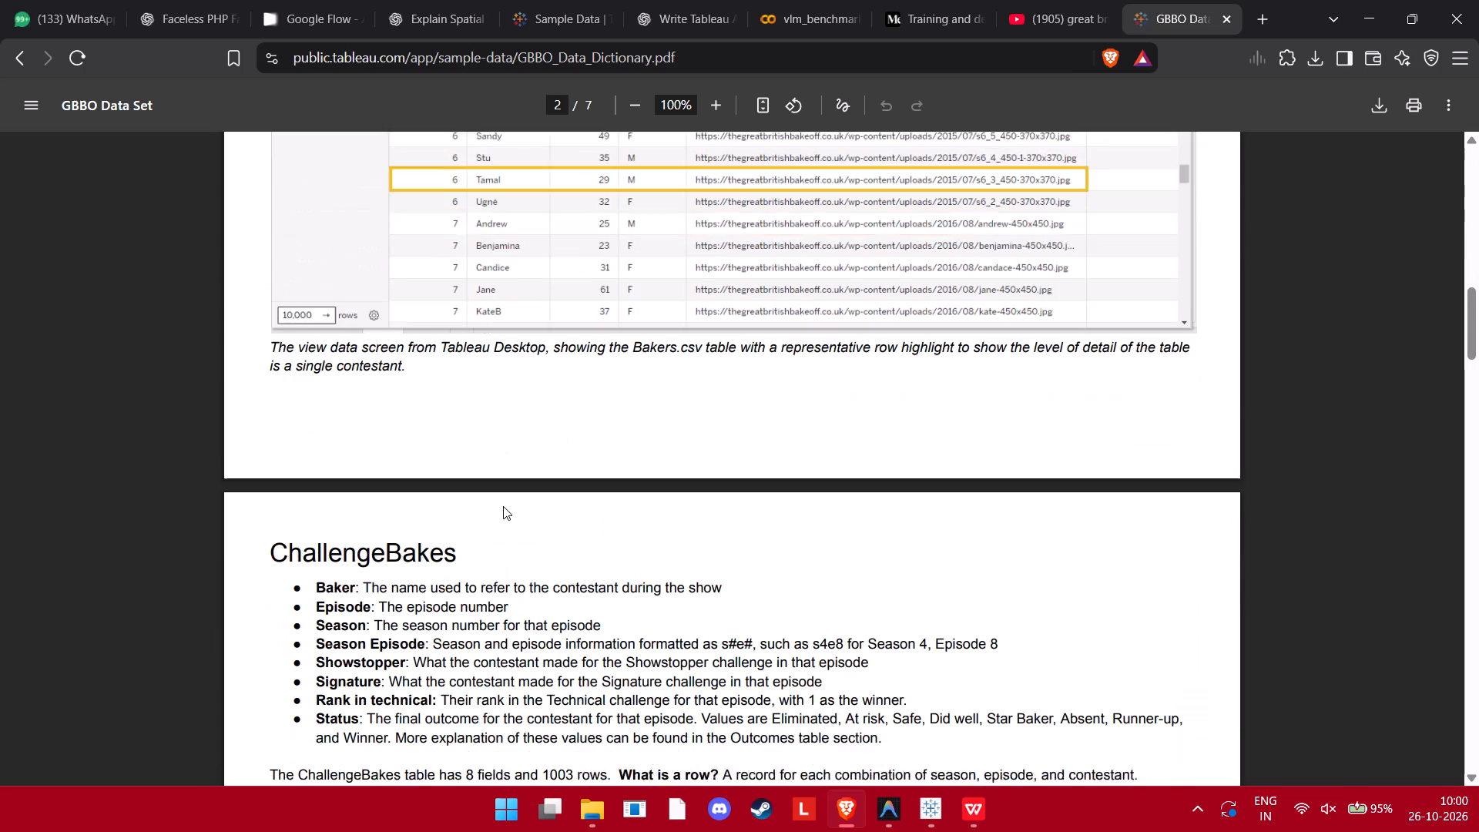
{"action": "scroll", "coordinate": [503, 506], "scroll_direction": "down", "scroll_amount": 1}
{"action": "scroll", "coordinate": [494, 502], "scroll_direction": "up", "scroll_amount": 3}
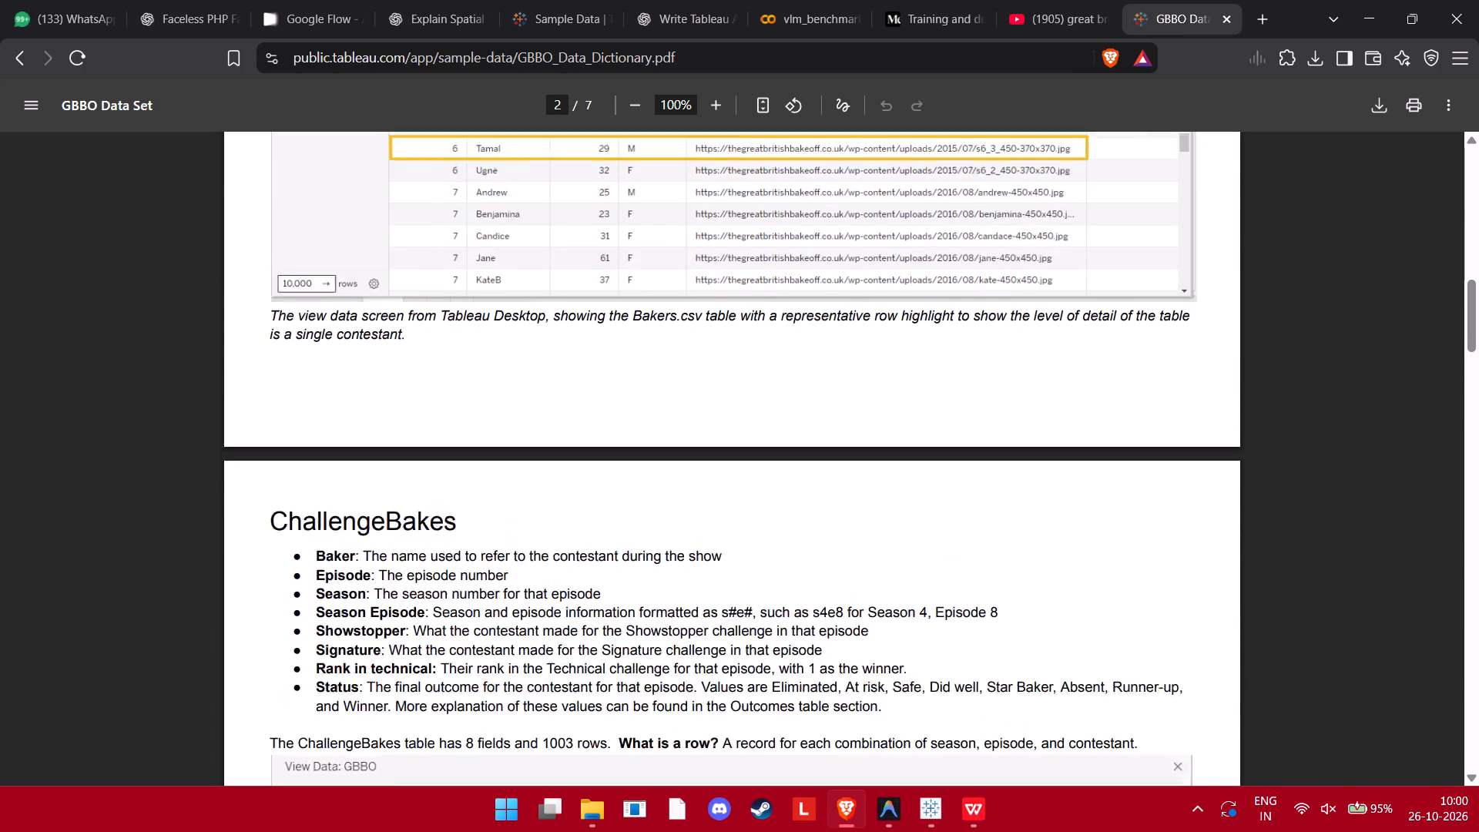
{"action": "scroll", "coordinate": [494, 502], "scroll_direction": "up", "scroll_amount": 3}
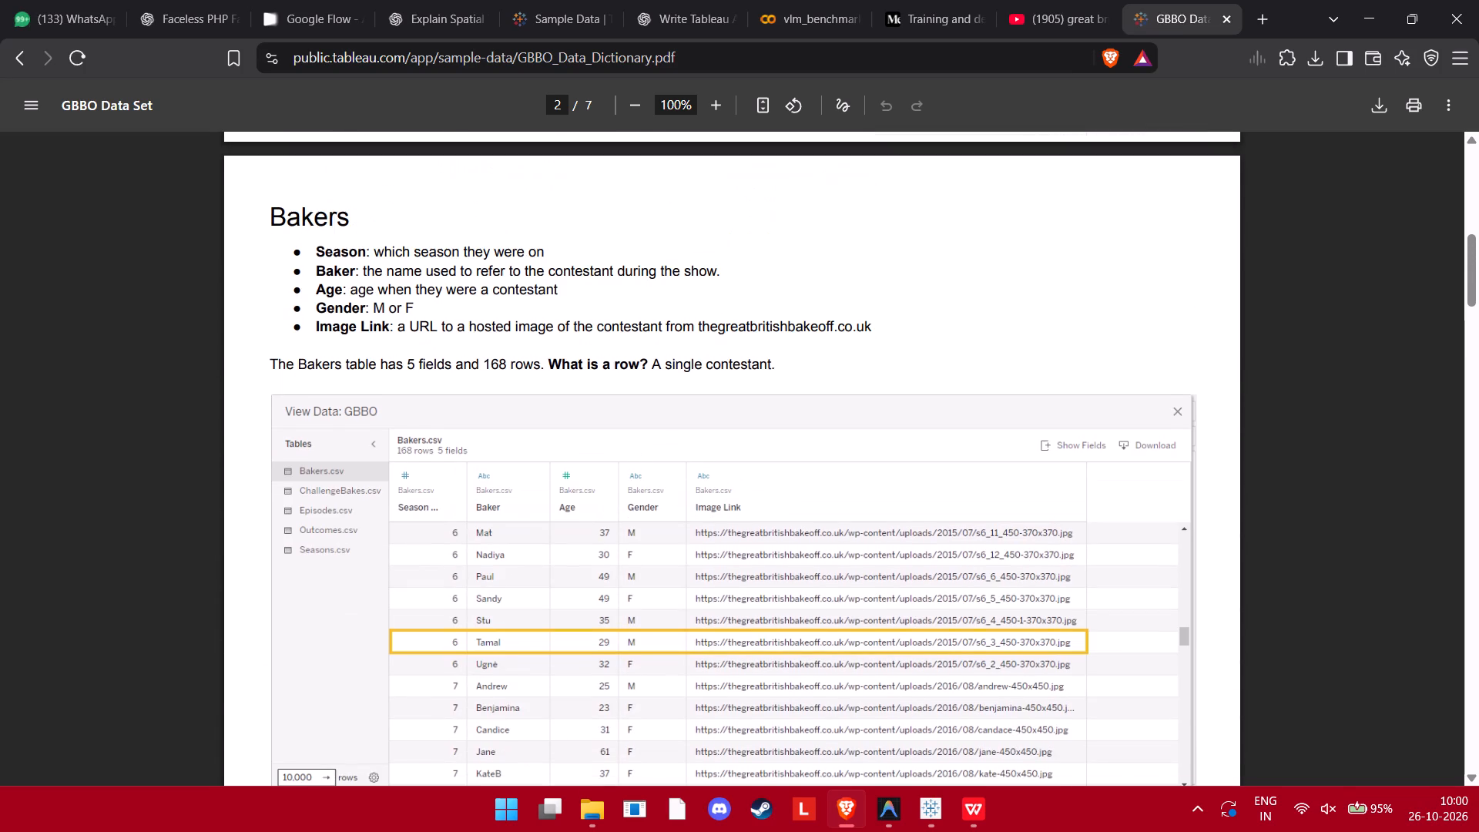
{"action": "scroll", "coordinate": [494, 502], "scroll_direction": "down", "scroll_amount": 14}
{"action": "scroll", "coordinate": [494, 502], "scroll_direction": "up", "scroll_amount": 1}
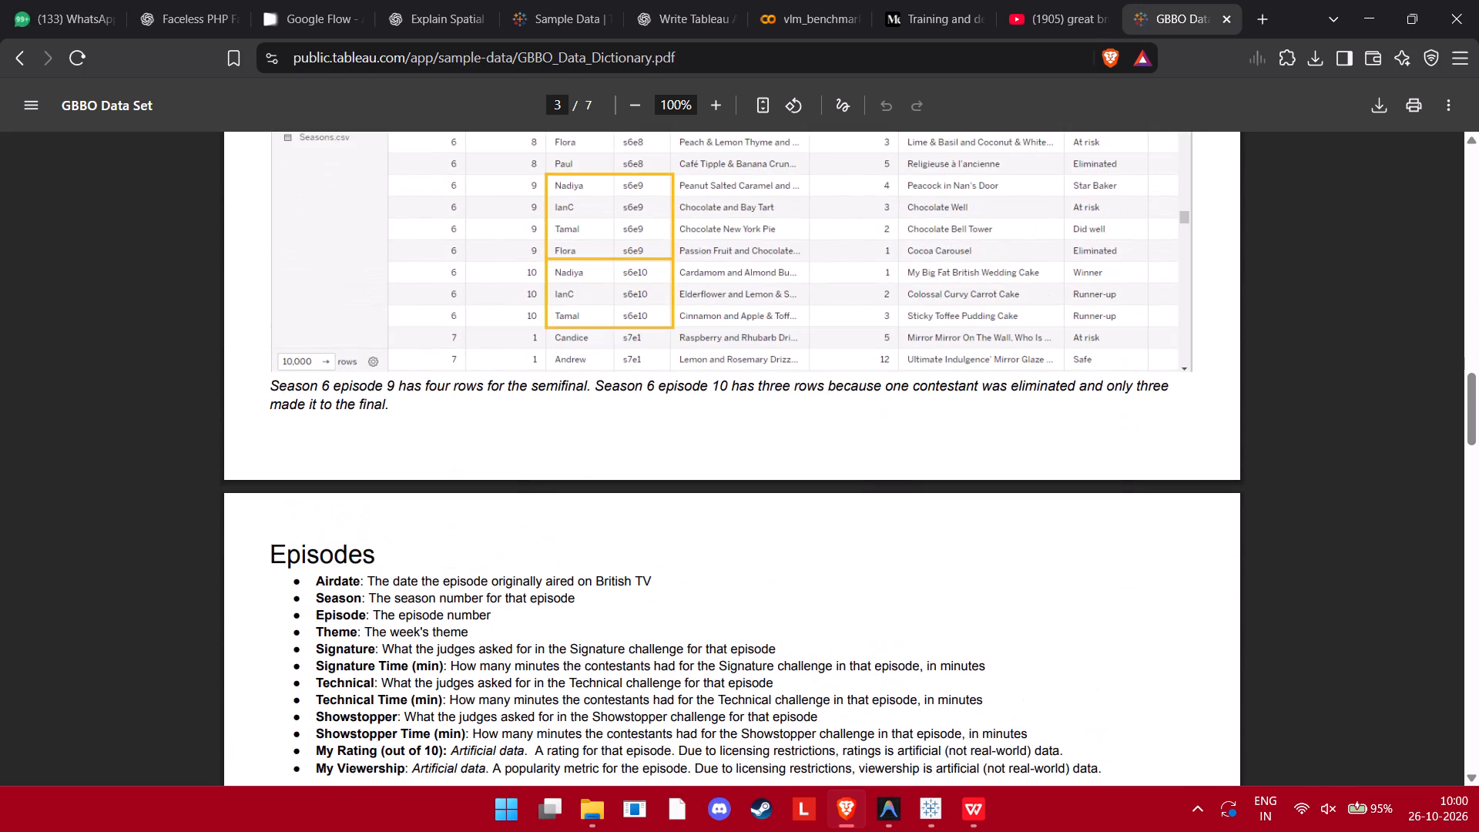
Examine the data dictionary's ChallengeBakes, Episodes and Outcomes field descriptions, plus the relationship diagram and clean-up steps under "In the Data pane".
{"action": "scroll", "coordinate": [494, 502], "scroll_direction": "up", "scroll_amount": 4}
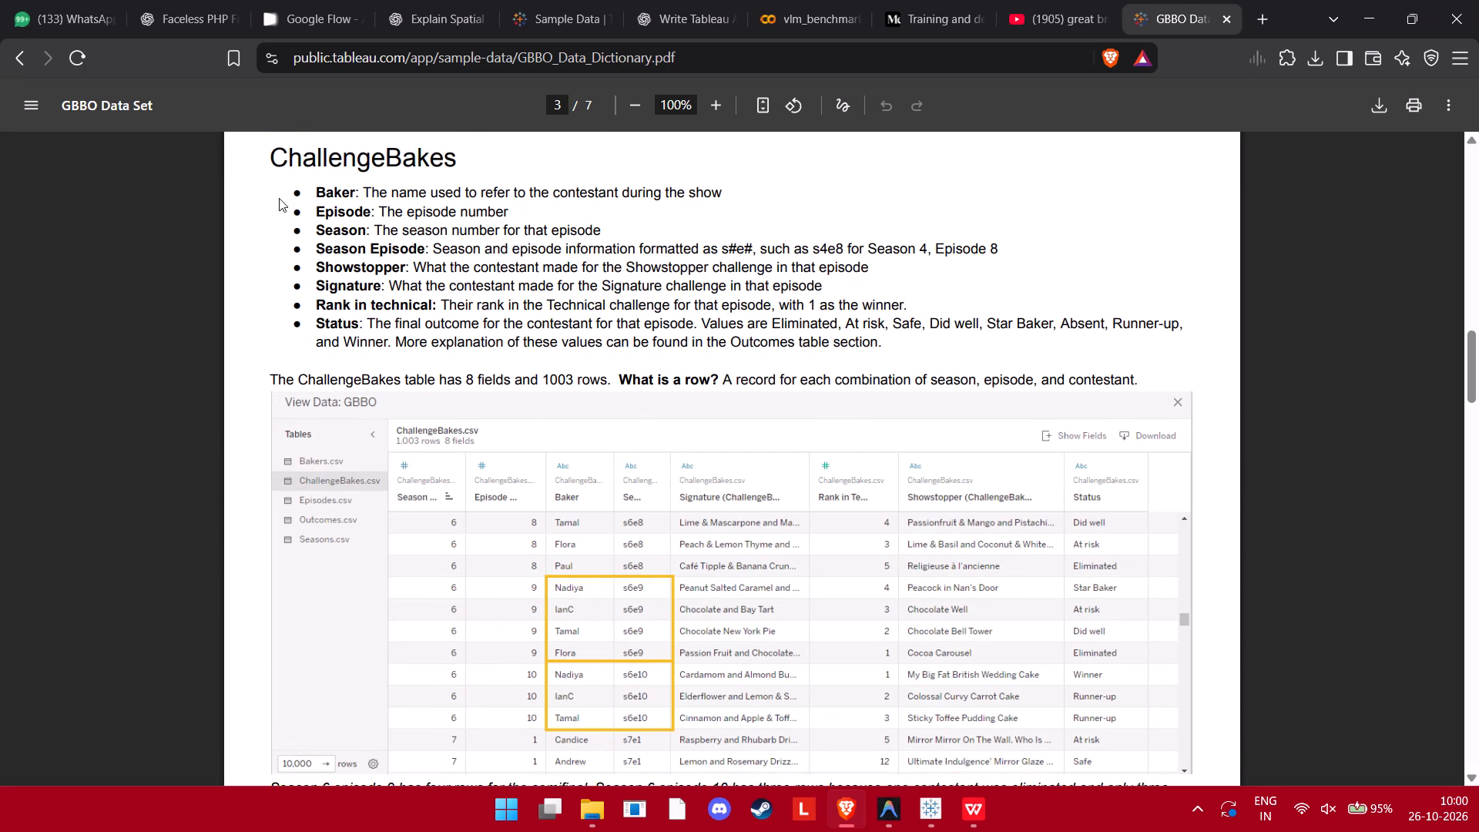
{"action": "left_click_drag", "start_coordinate": [304, 240], "coordinate": [387, 244]}
{"action": "left_click", "coordinate": [388, 245]}
{"action": "left_click_drag", "start_coordinate": [314, 247], "coordinate": [411, 253]}
{"action": "scroll", "coordinate": [411, 253], "scroll_direction": "down", "scroll_amount": 4}
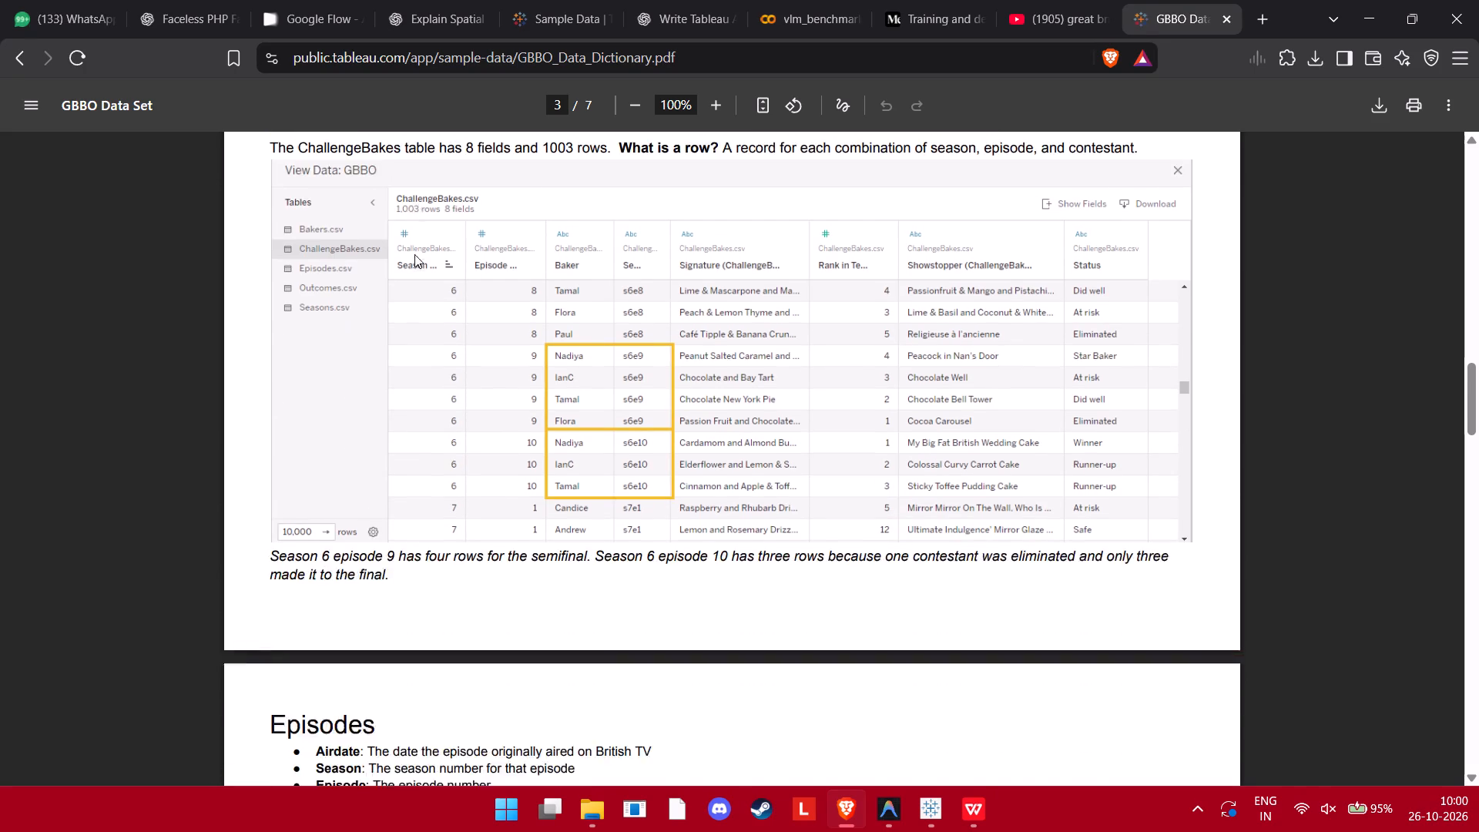
{"action": "scroll", "coordinate": [415, 255], "scroll_direction": "down", "scroll_amount": 2}
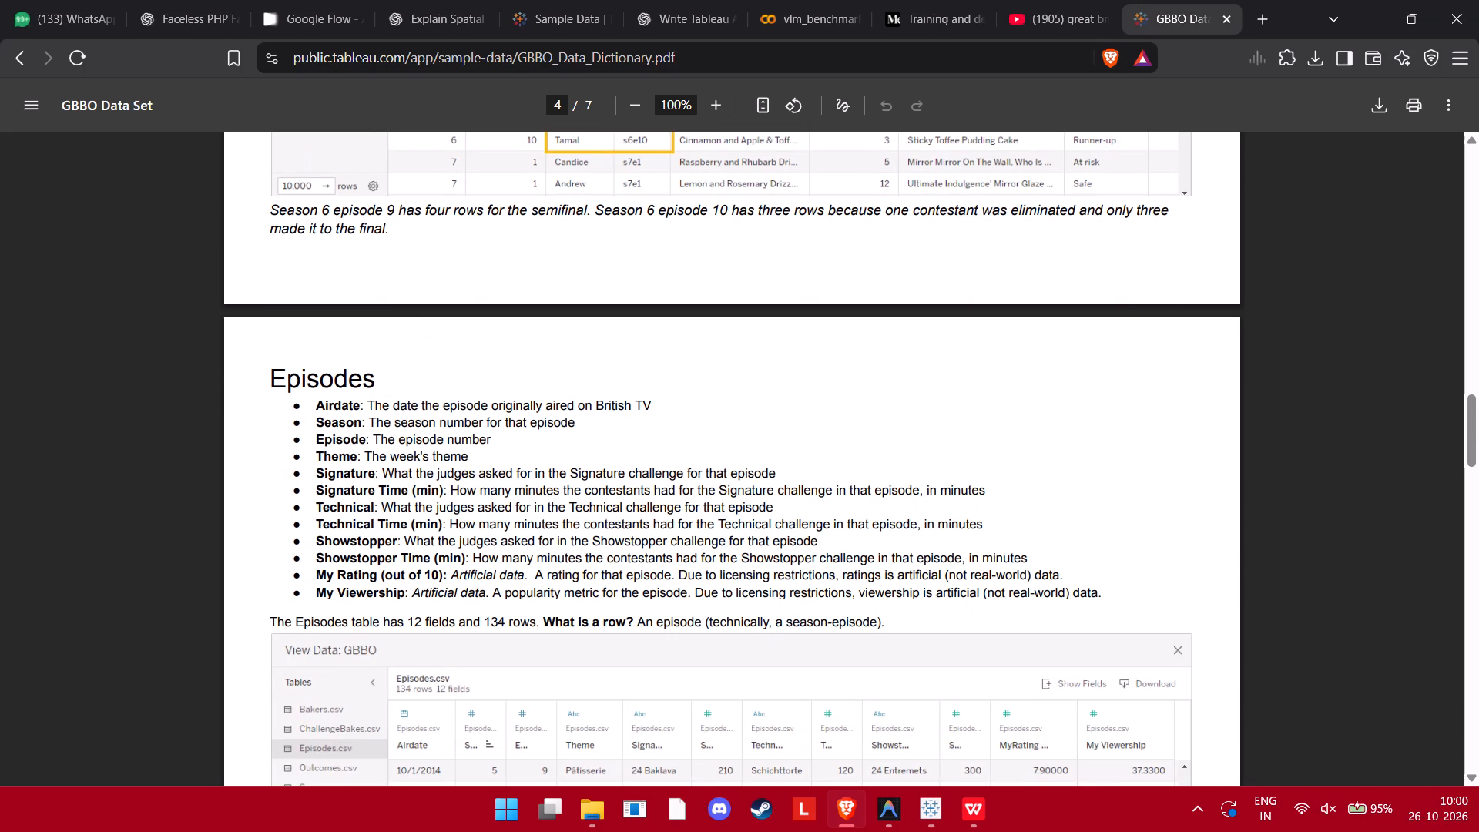
{"action": "scroll", "coordinate": [356, 499], "scroll_direction": "up", "scroll_amount": 3}
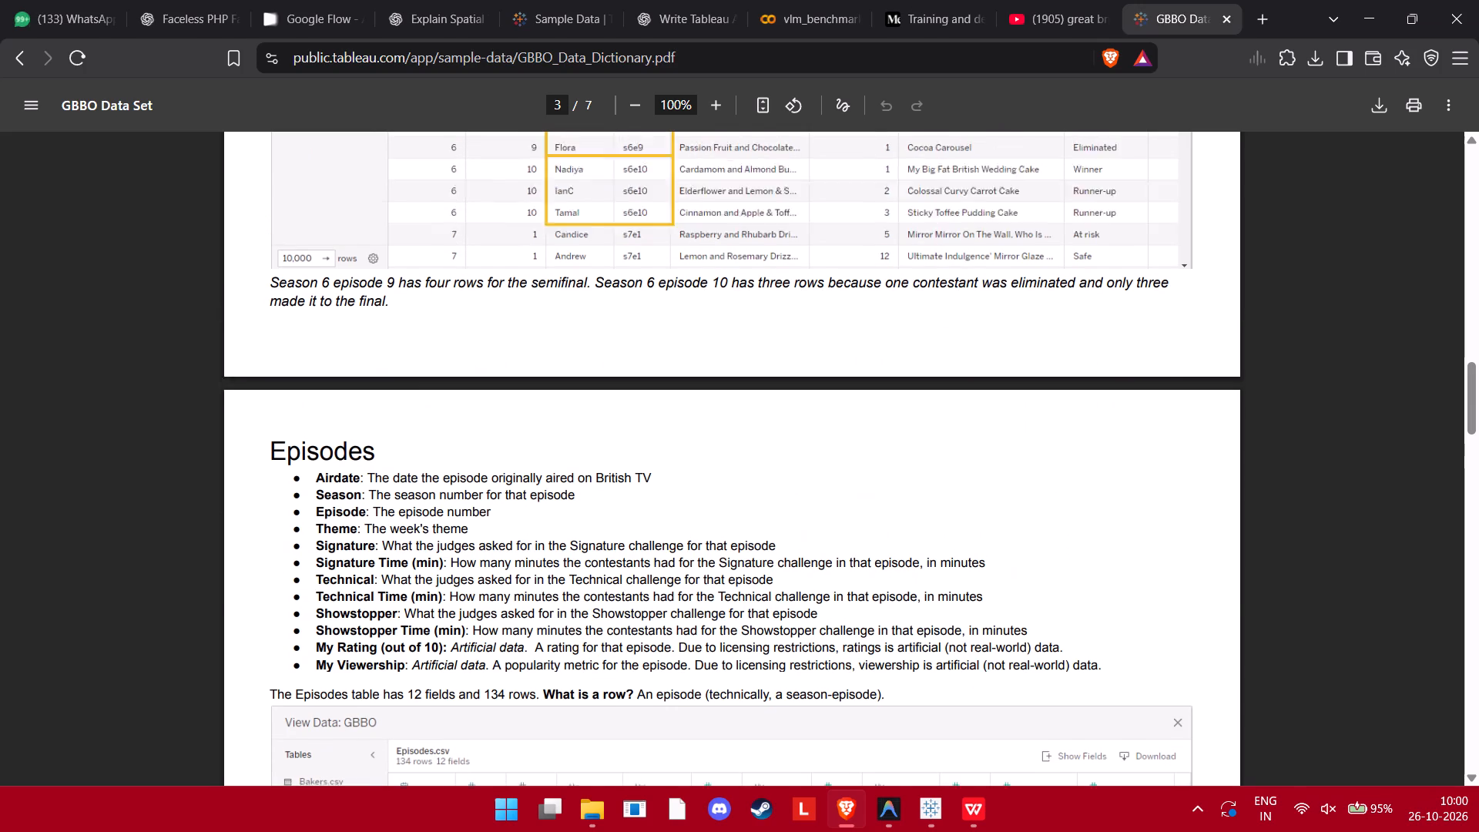
{"action": "scroll", "coordinate": [357, 499], "scroll_direction": "up", "scroll_amount": 4}
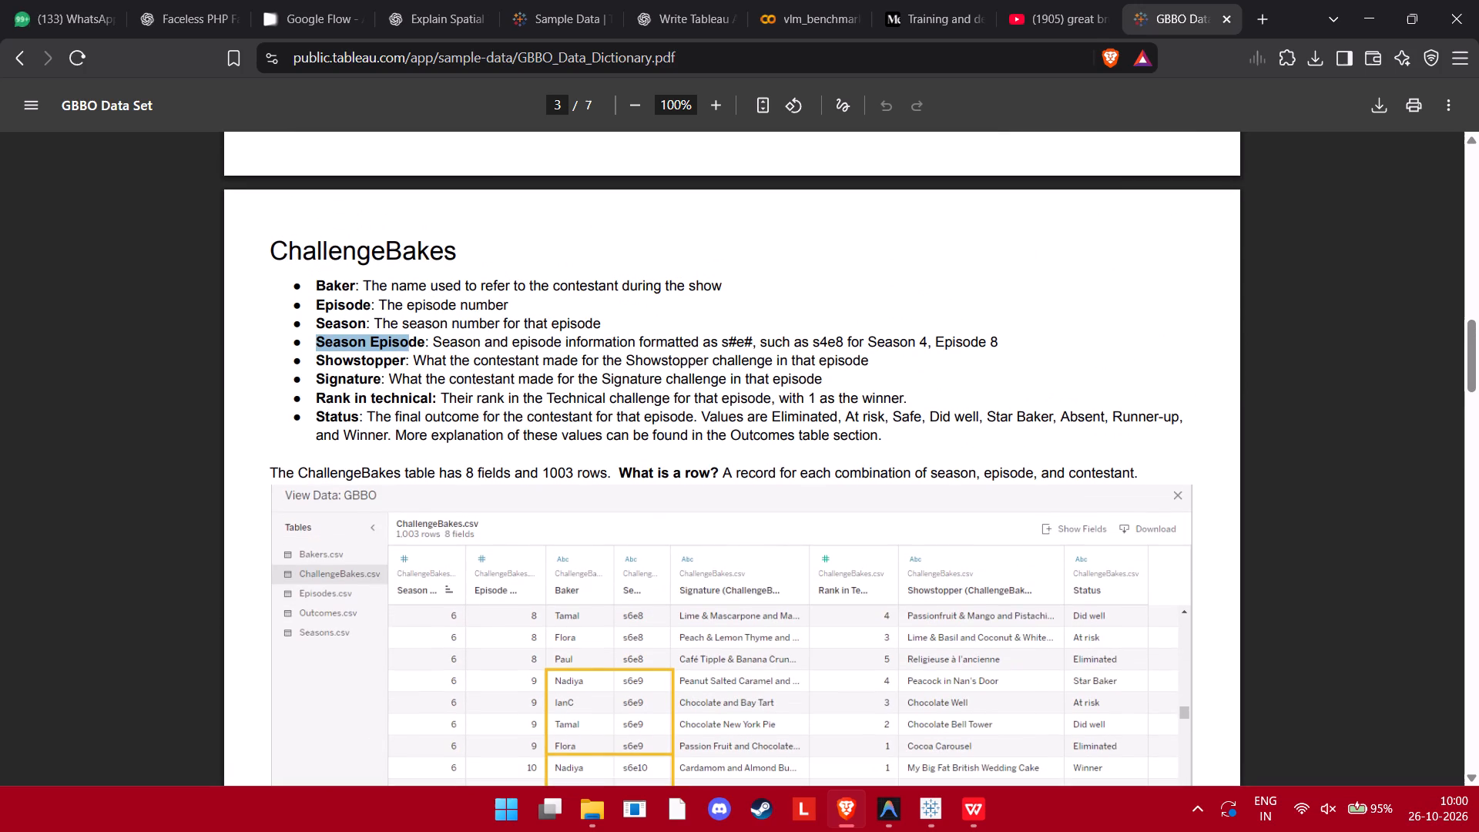
{"action": "scroll", "coordinate": [357, 499], "scroll_direction": "down", "scroll_amount": 3}
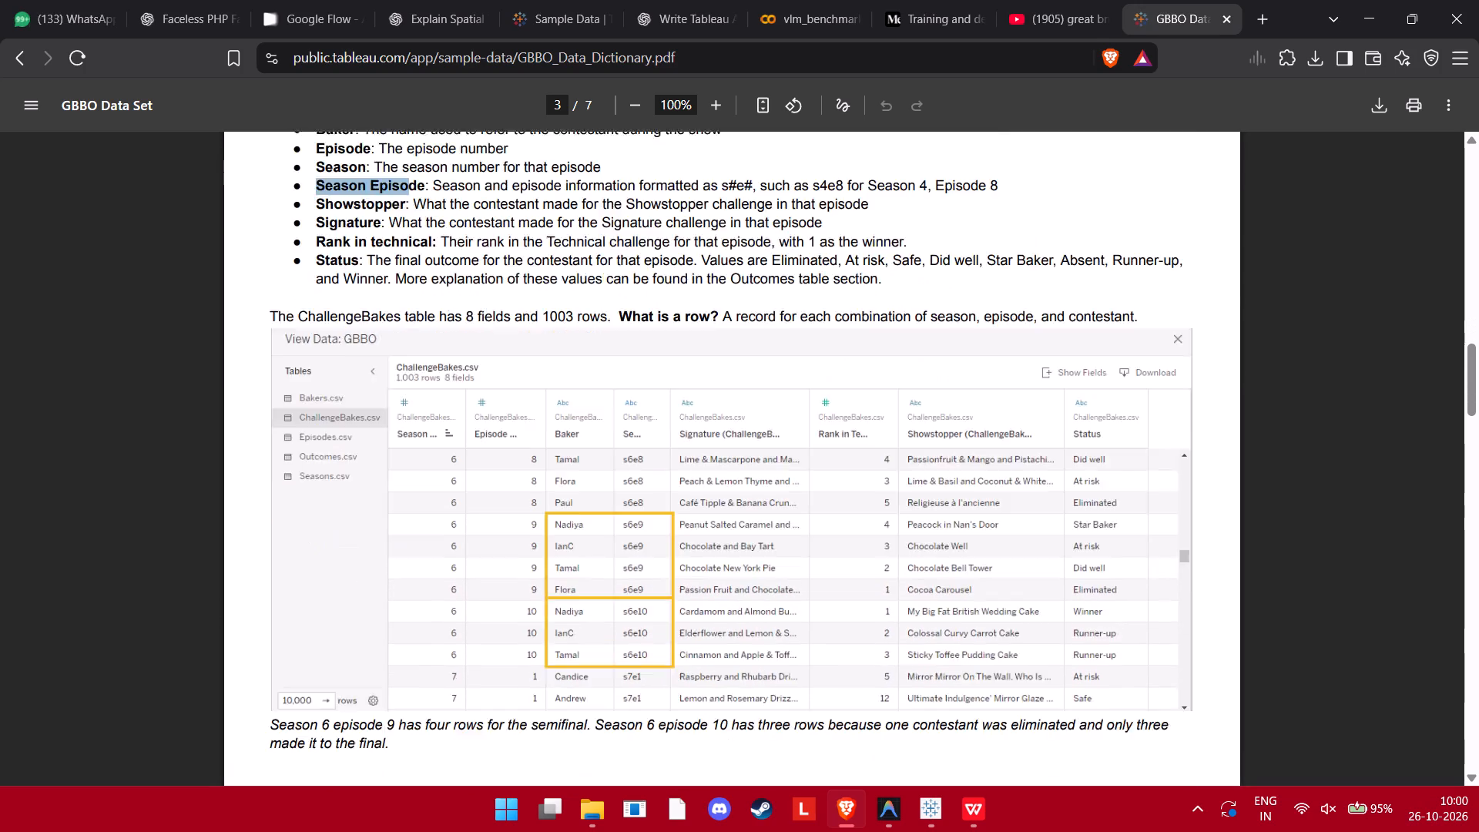
{"action": "scroll", "coordinate": [357, 499], "scroll_direction": "down", "scroll_amount": 8}
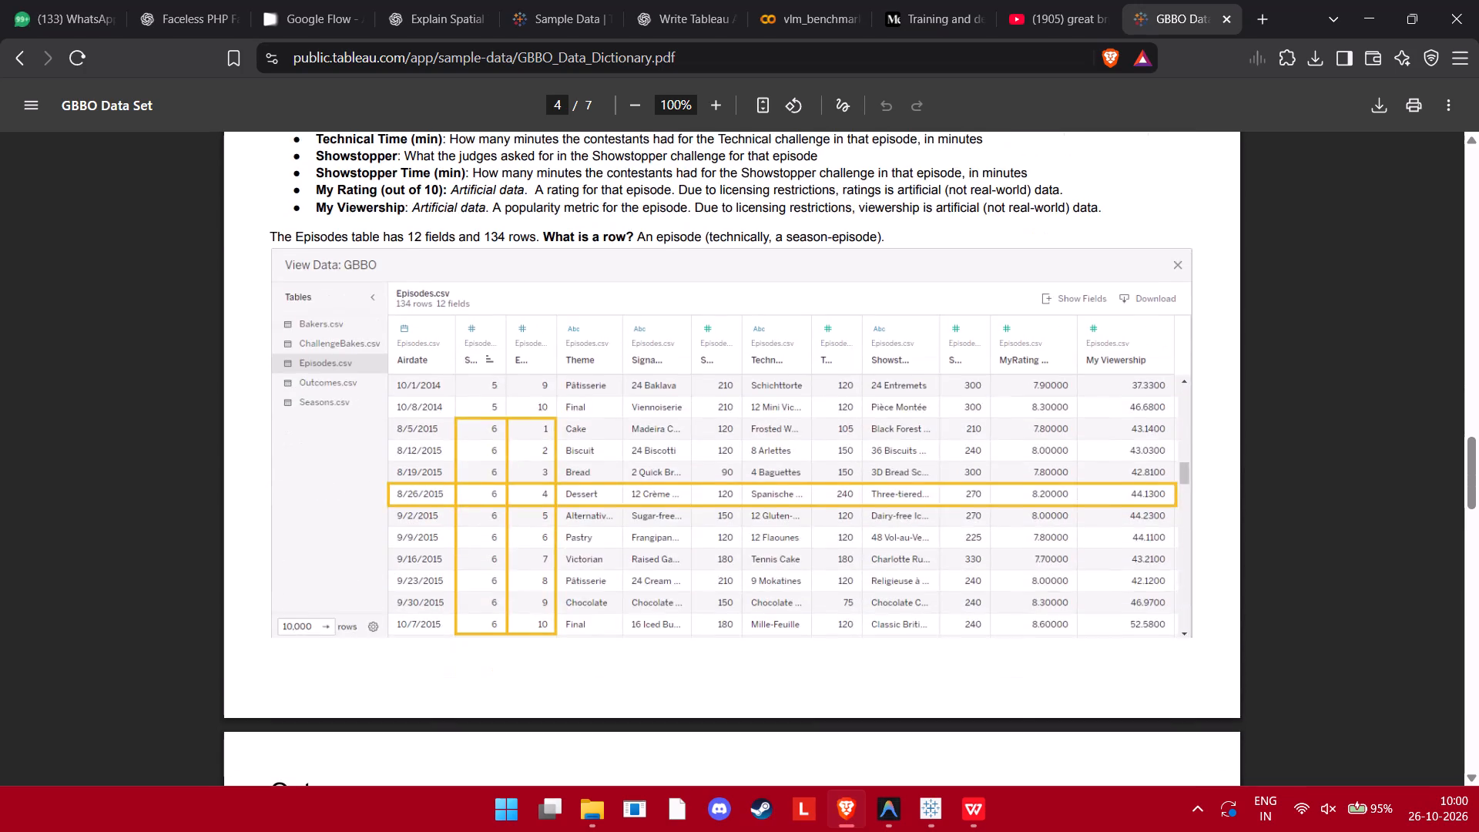
{"action": "scroll", "coordinate": [357, 499], "scroll_direction": "down", "scroll_amount": 5}
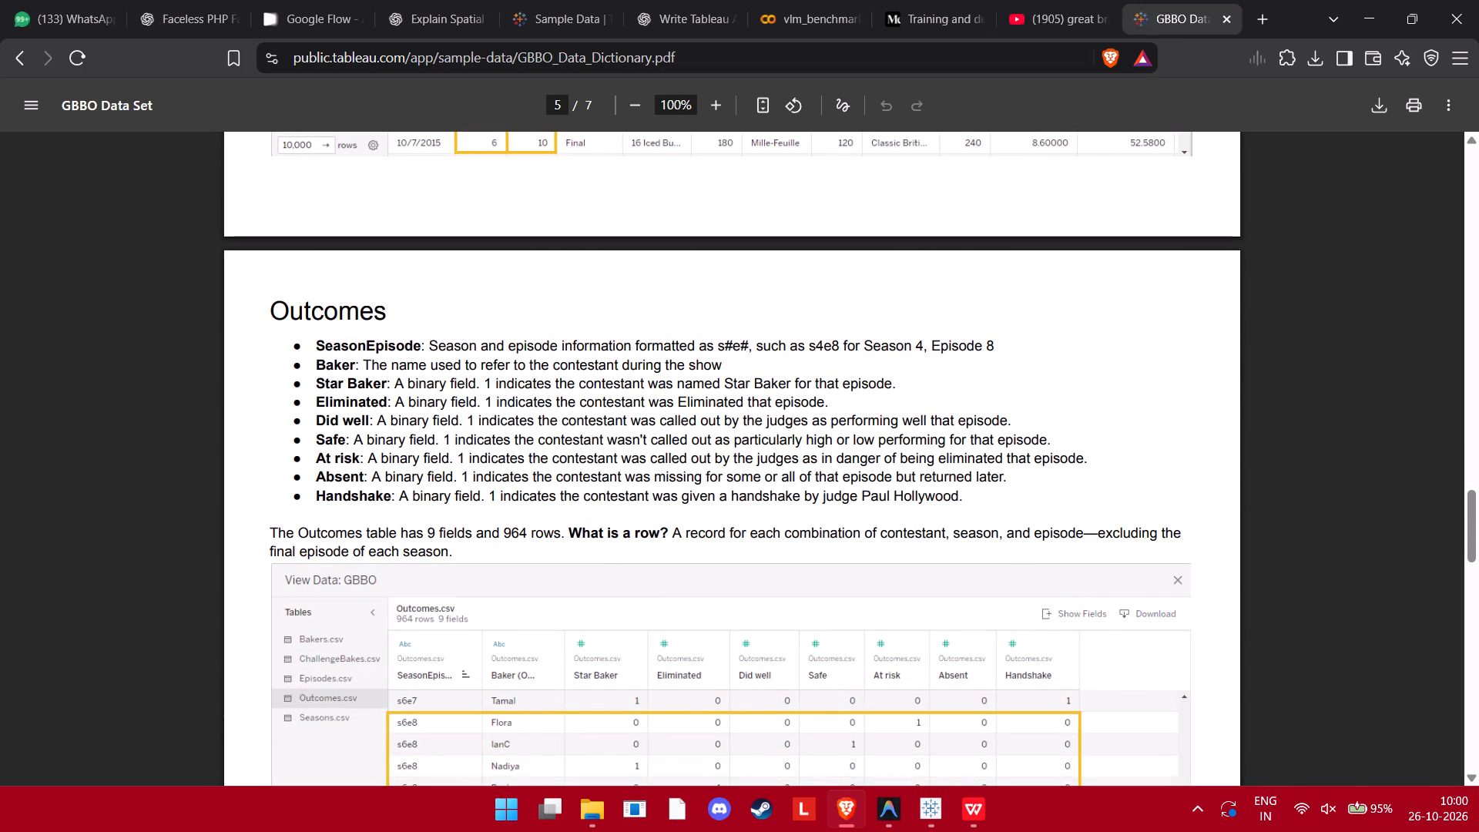
{"action": "left_click_drag", "start_coordinate": [333, 346], "coordinate": [361, 338]}
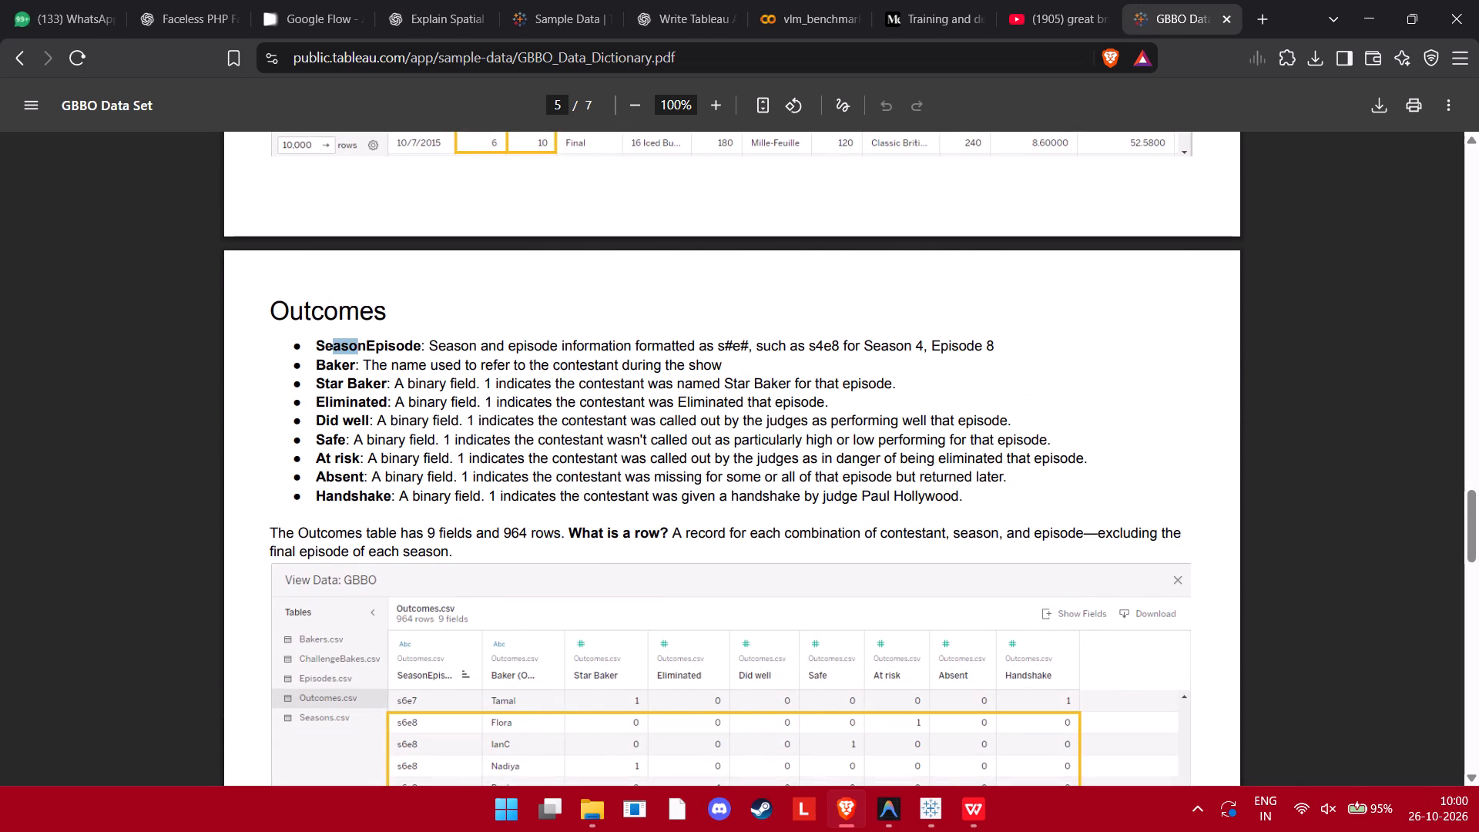
{"action": "scroll", "coordinate": [377, 387], "scroll_direction": "down", "scroll_amount": 20}
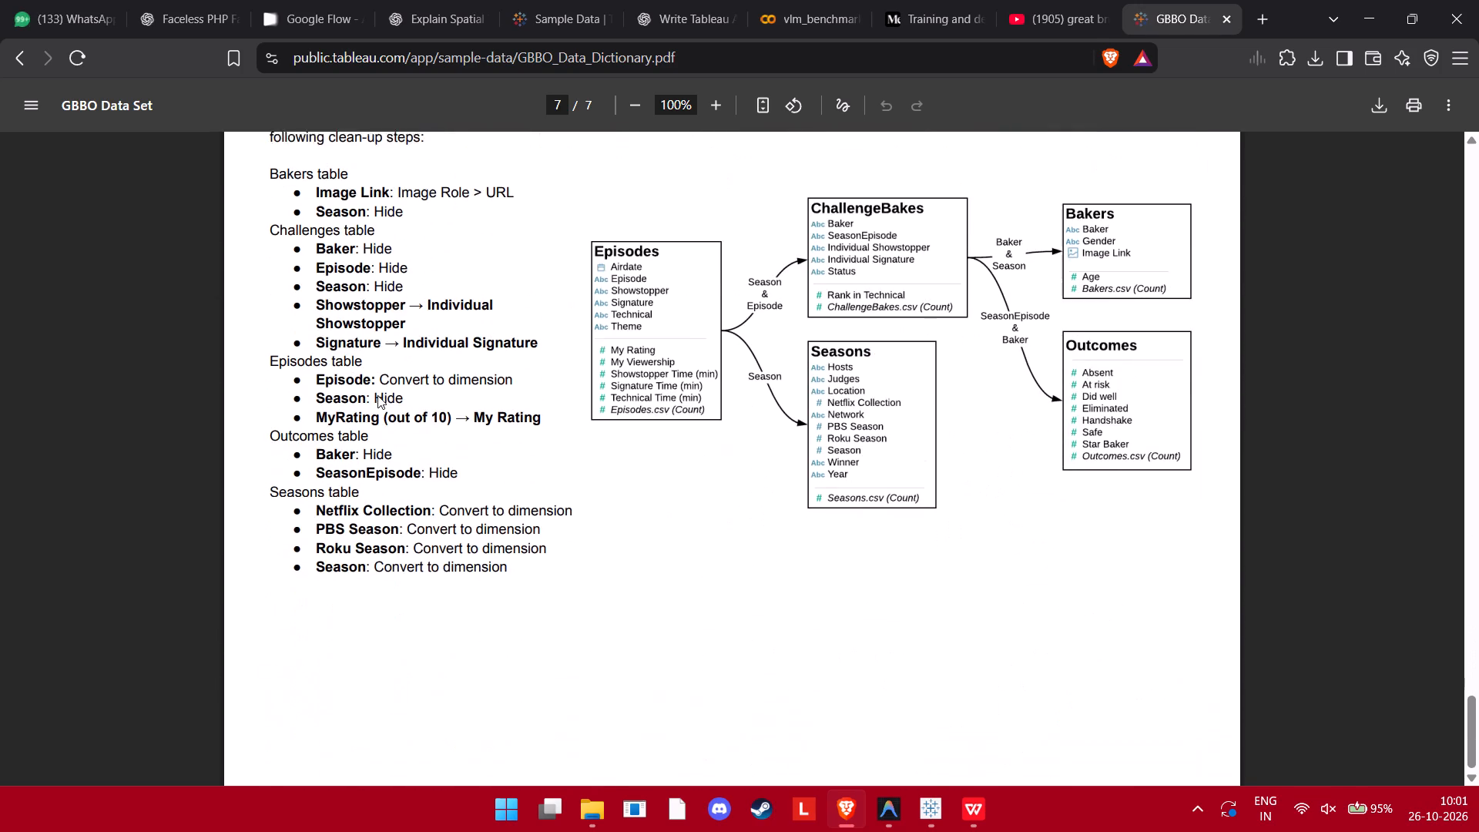
{"action": "scroll", "coordinate": [377, 395], "scroll_direction": "up", "scroll_amount": 1}
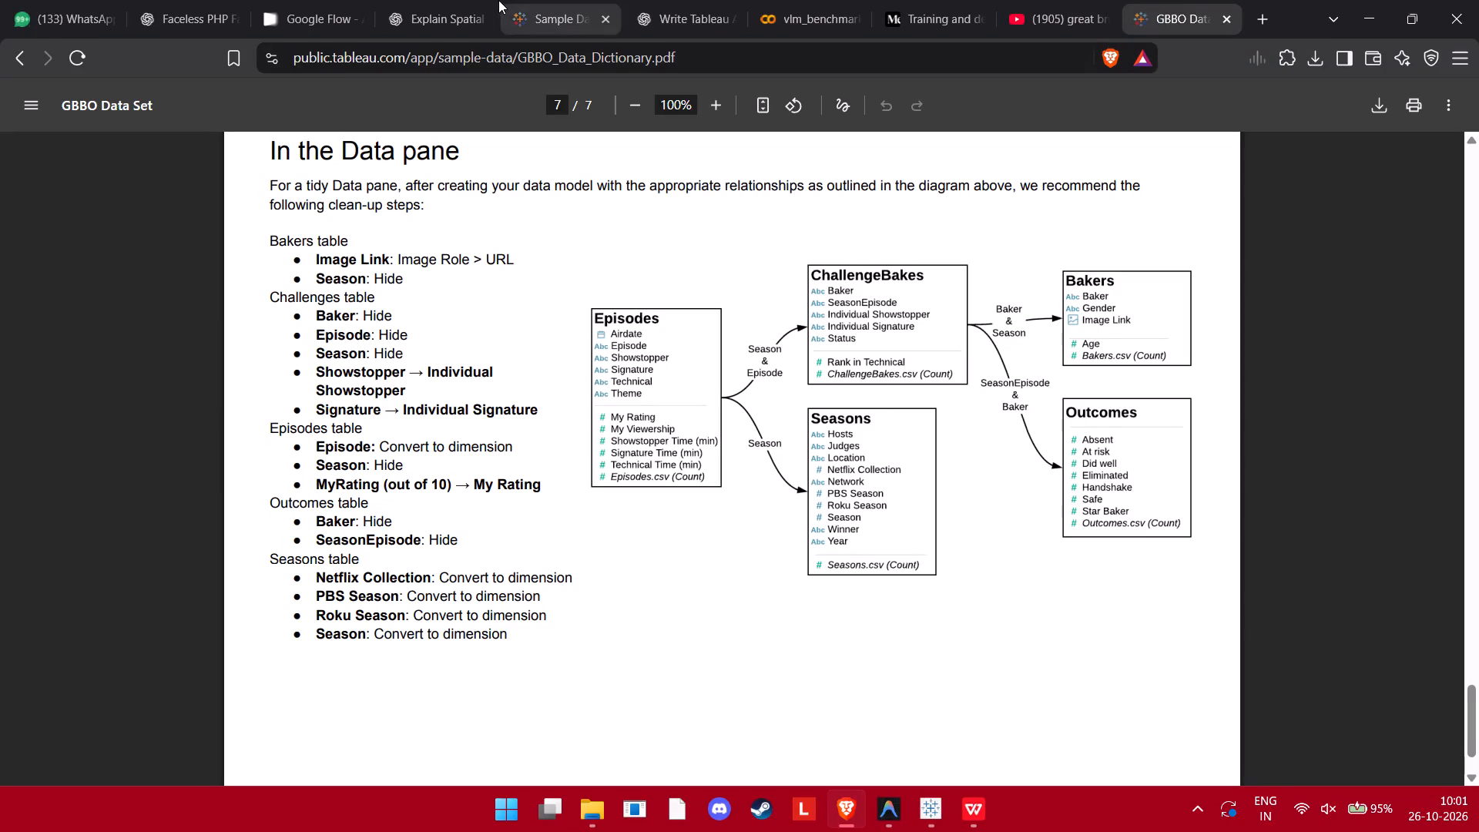
Switch to Tableau Public and add ChallengeBakes.csv to the data model as a table related to Episodes.csv, leaving the matching fields unselected.
{"action": "left_click", "coordinate": [920, 824]}
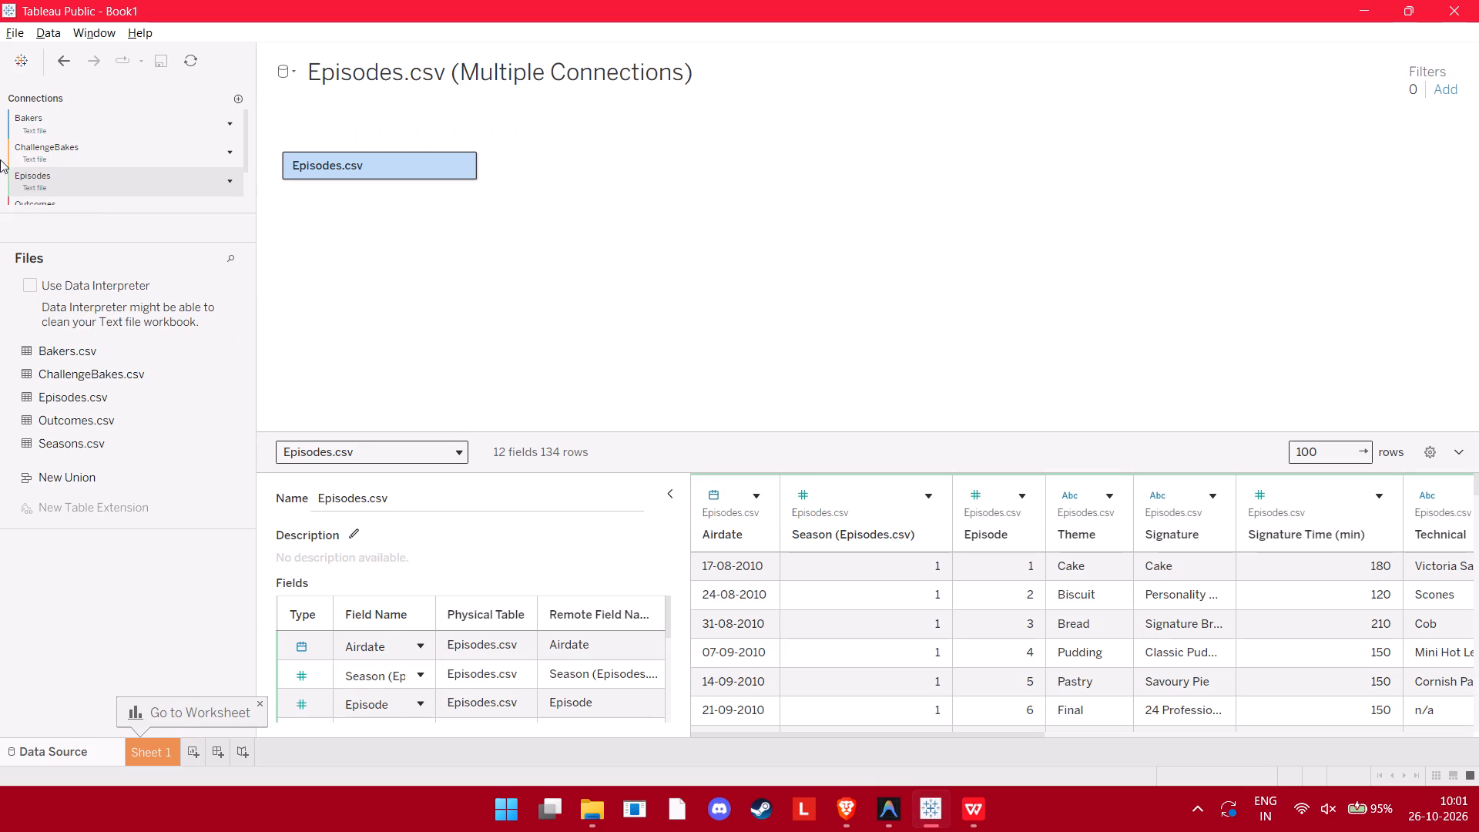
{"action": "left_click_drag", "start_coordinate": [89, 379], "coordinate": [560, 182]}
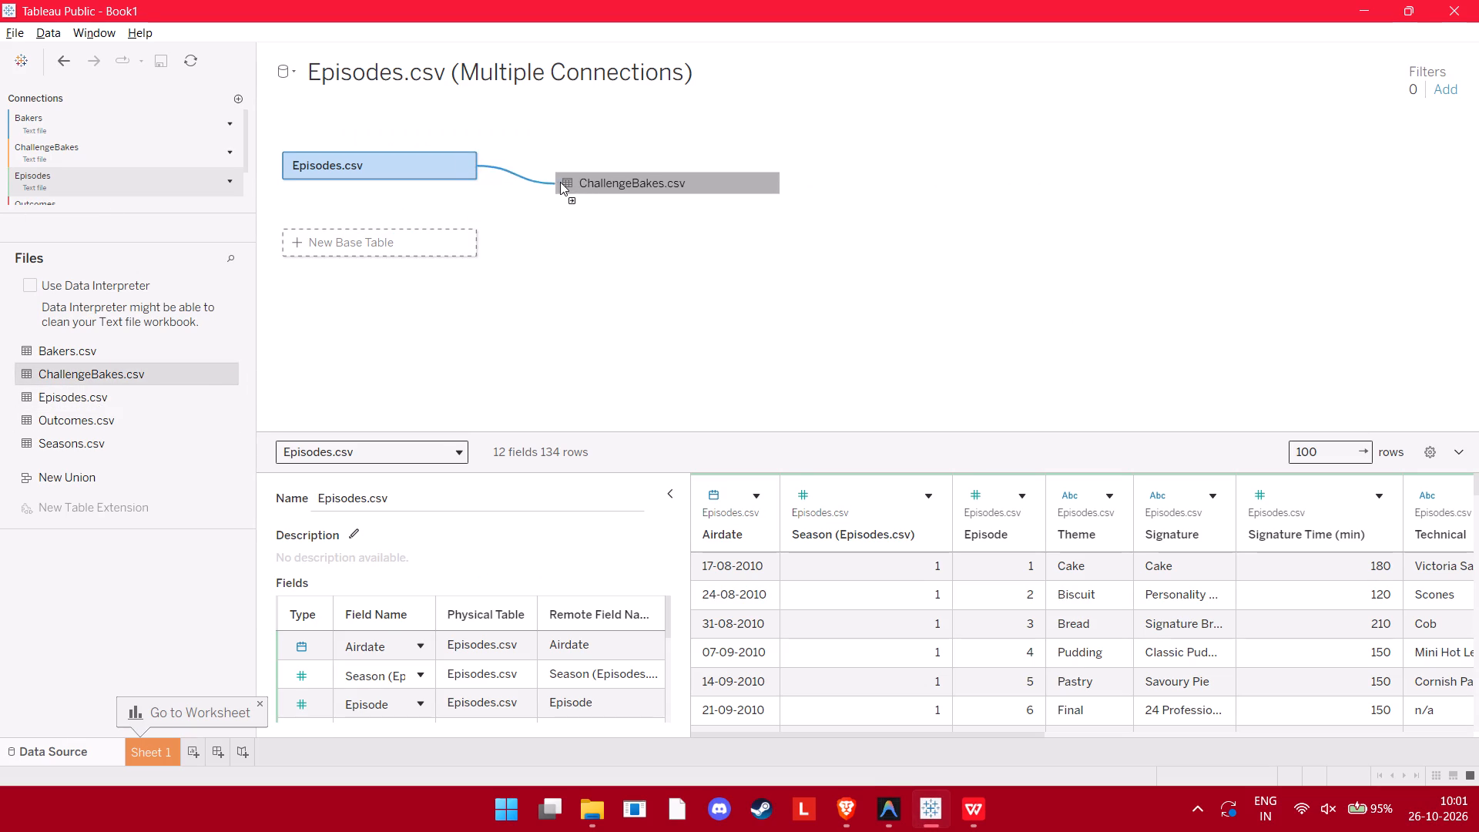
{"action": "left_click_drag", "start_coordinate": [560, 182], "coordinate": [577, 175]}
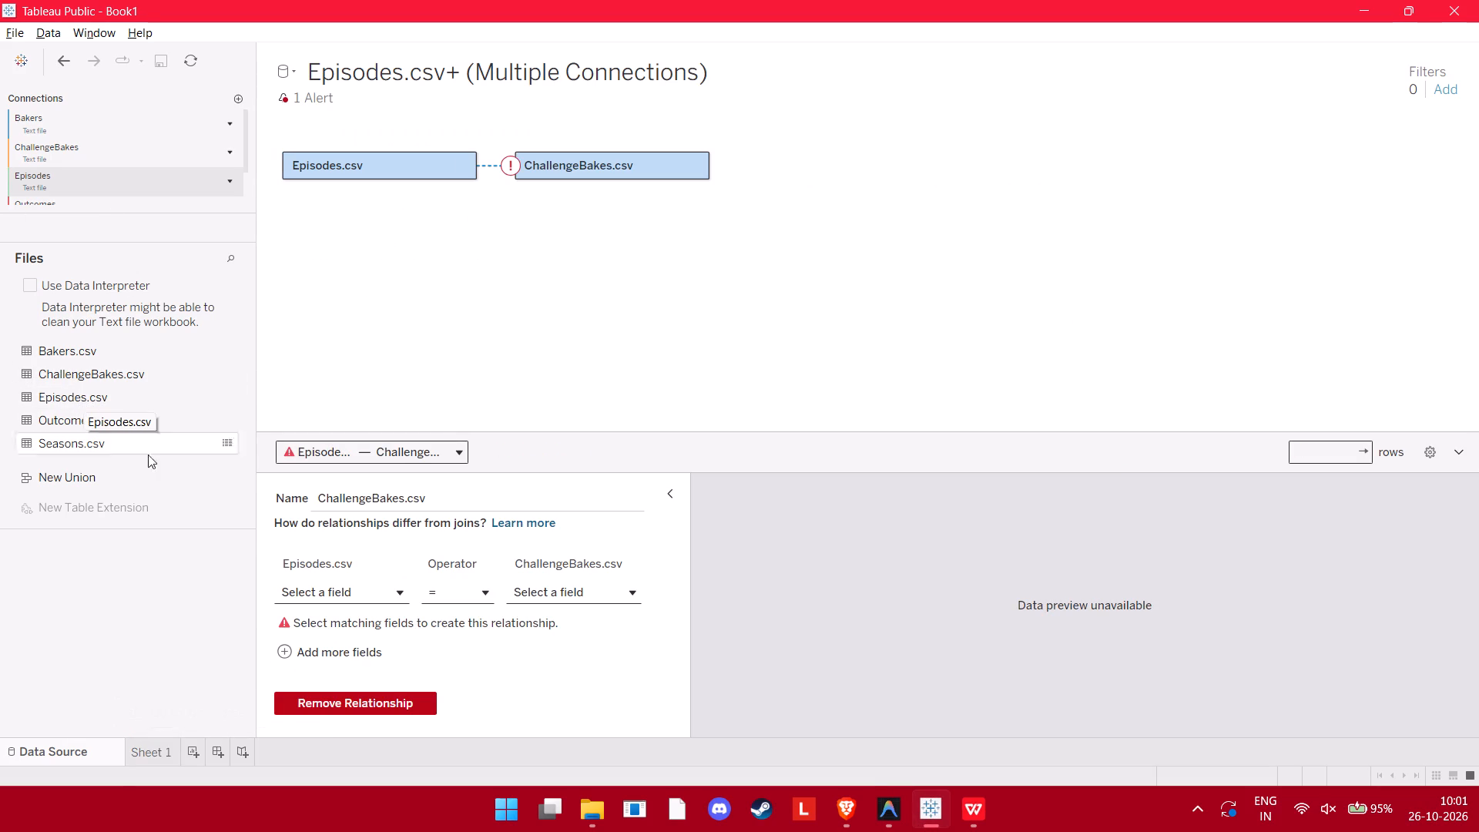
{"action": "left_click", "coordinate": [330, 602]}
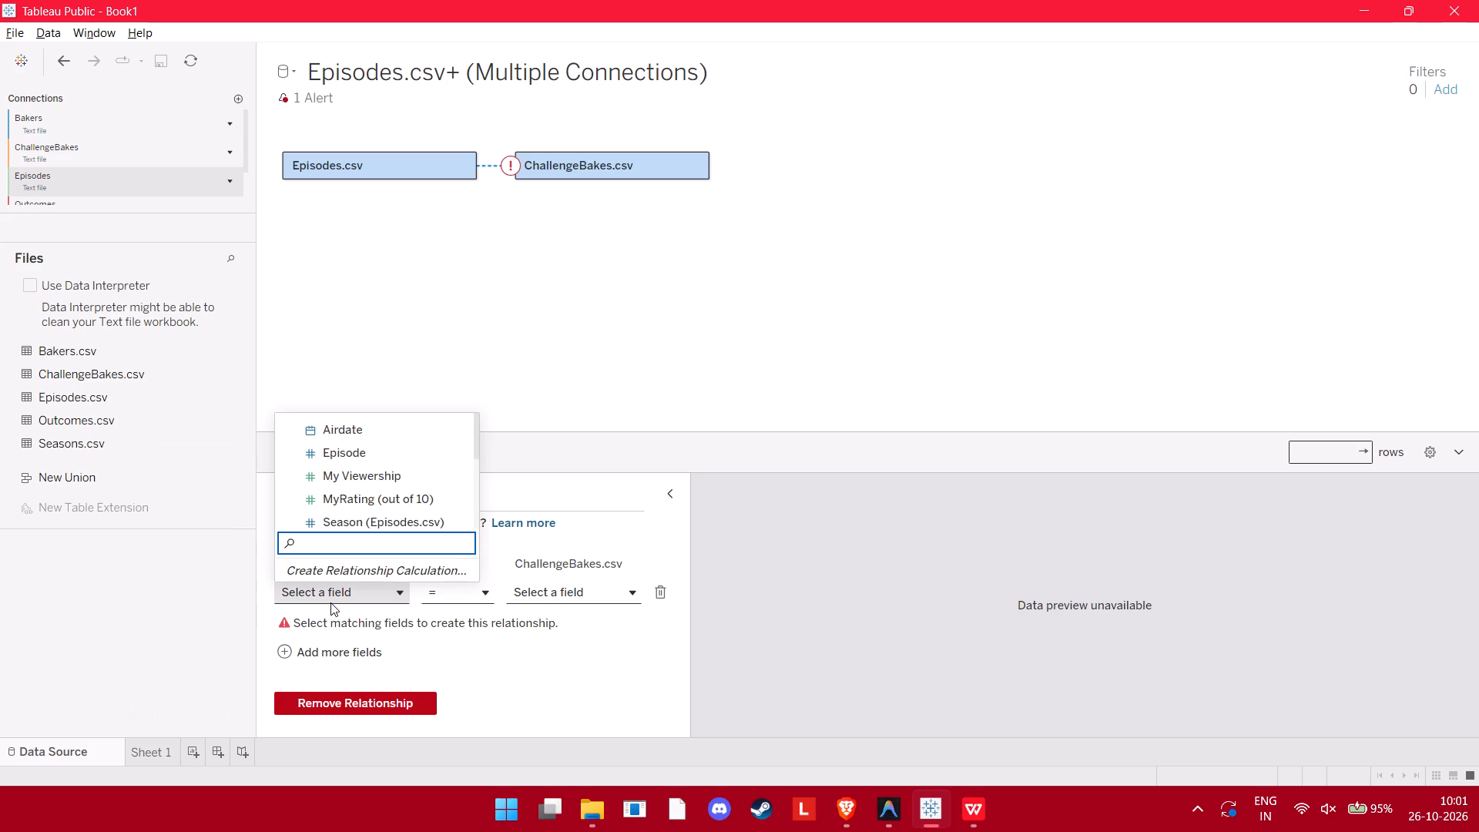
{"action": "left_click", "coordinate": [330, 602]}
{"action": "left_click", "coordinate": [1374, 0]}
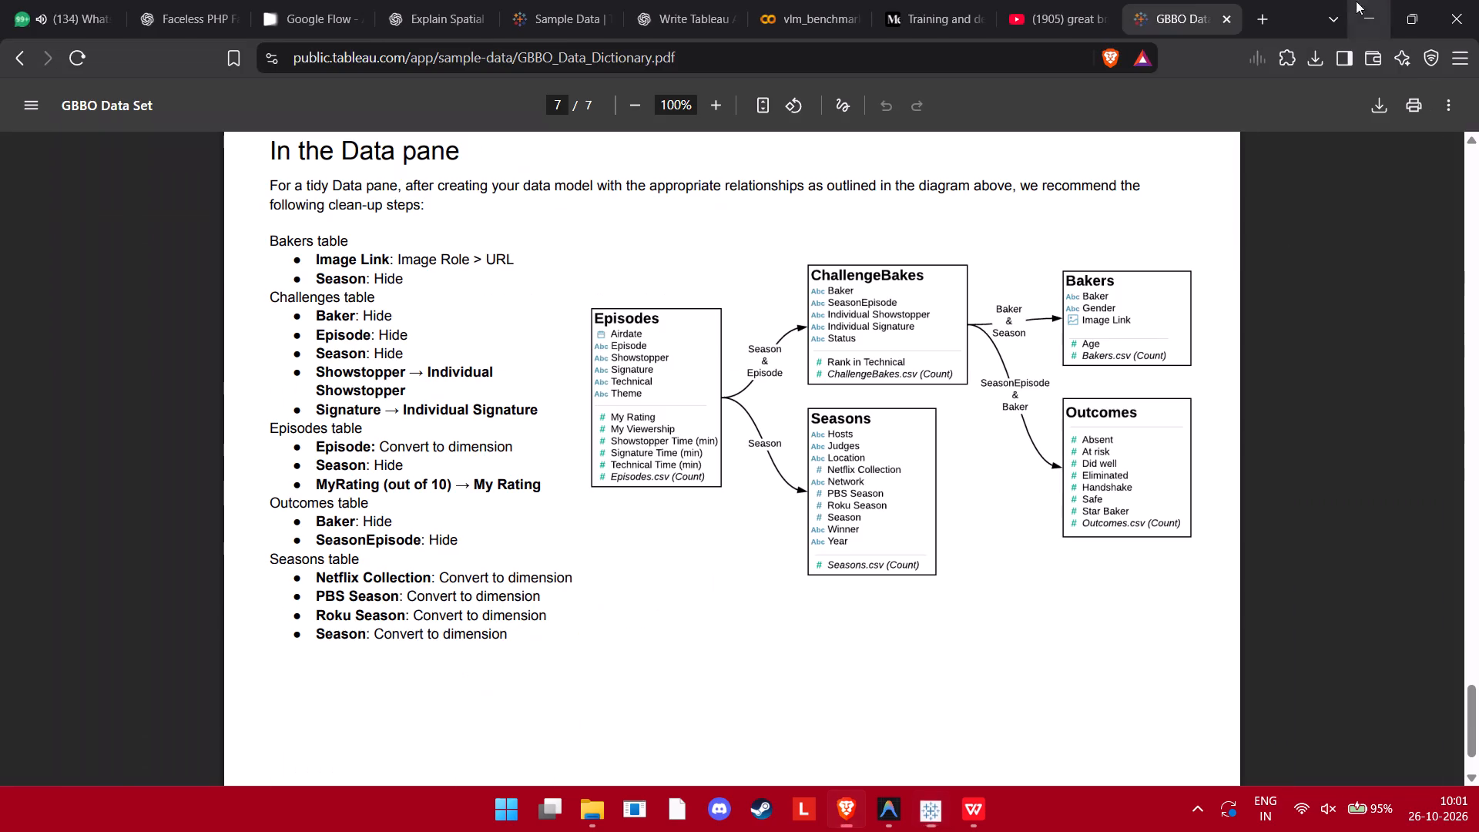
{"action": "left_click", "coordinate": [1380, 109]}
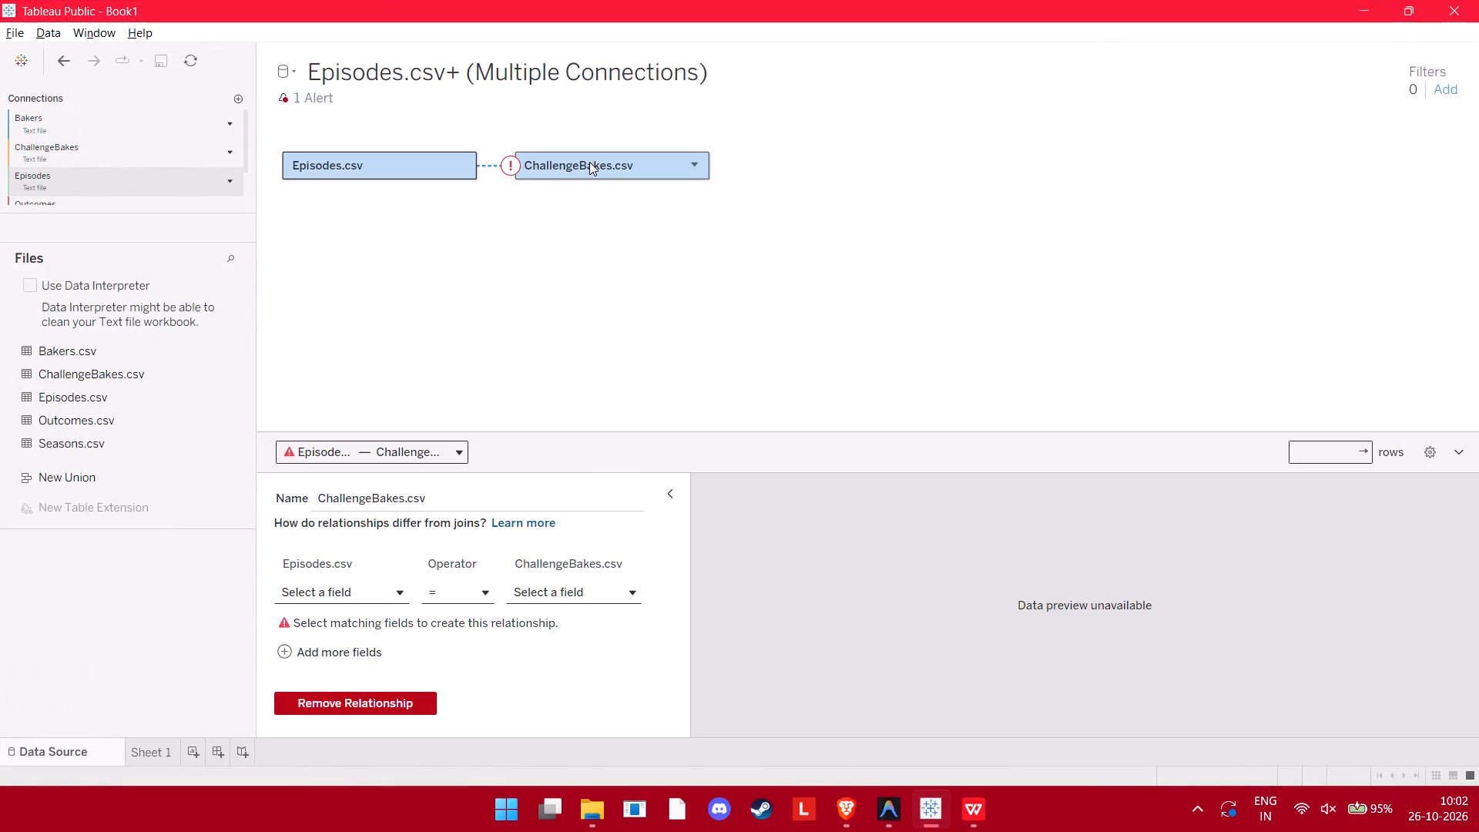
{"action": "right_click", "coordinate": [589, 162]}
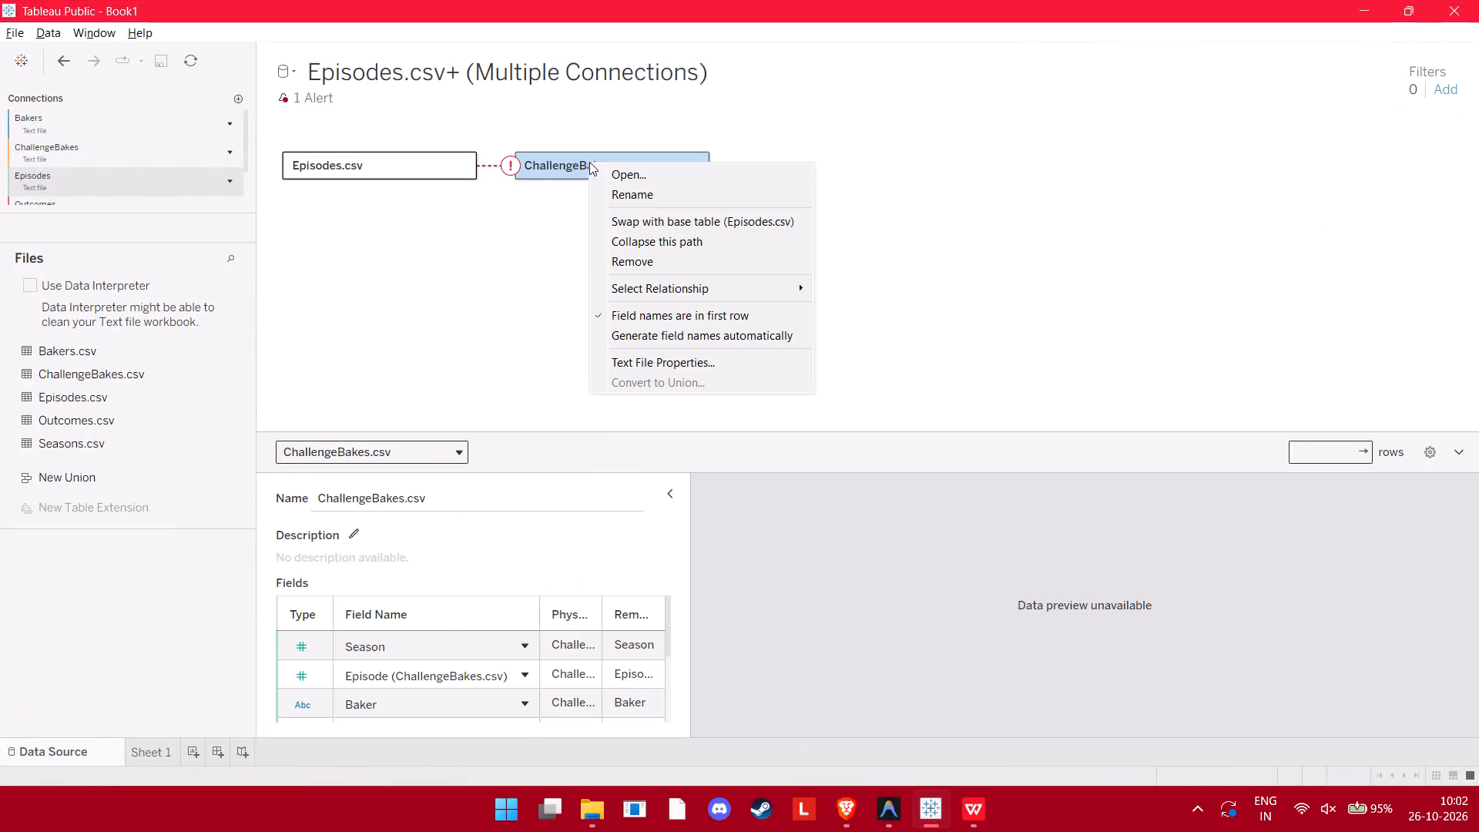
{"action": "left_click", "coordinate": [685, 256]}
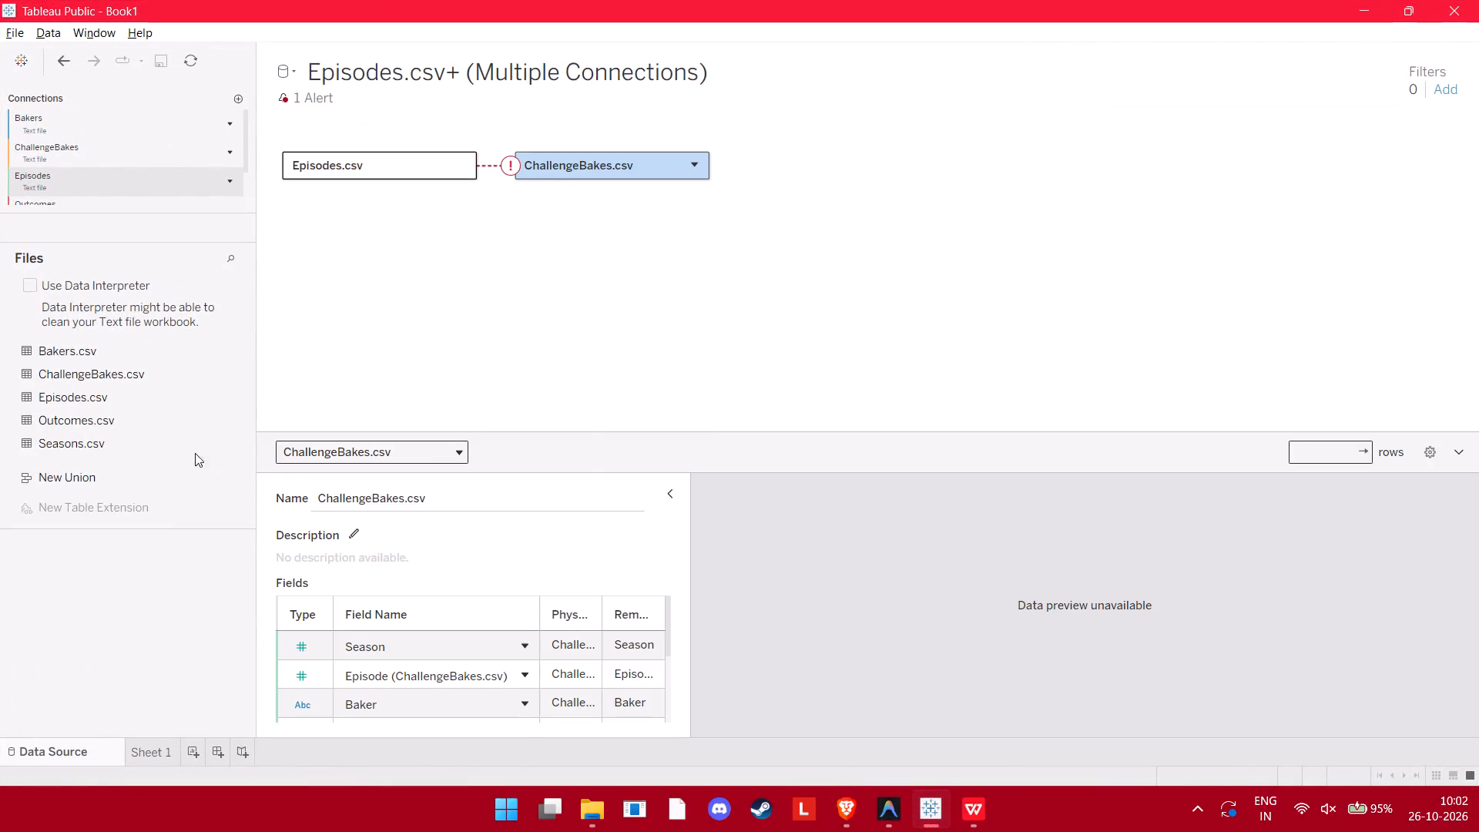
Add Seasons.csv to the data model as a table related to Episodes.csv.
{"action": "left_click_drag", "start_coordinate": [80, 448], "coordinate": [582, 215]}
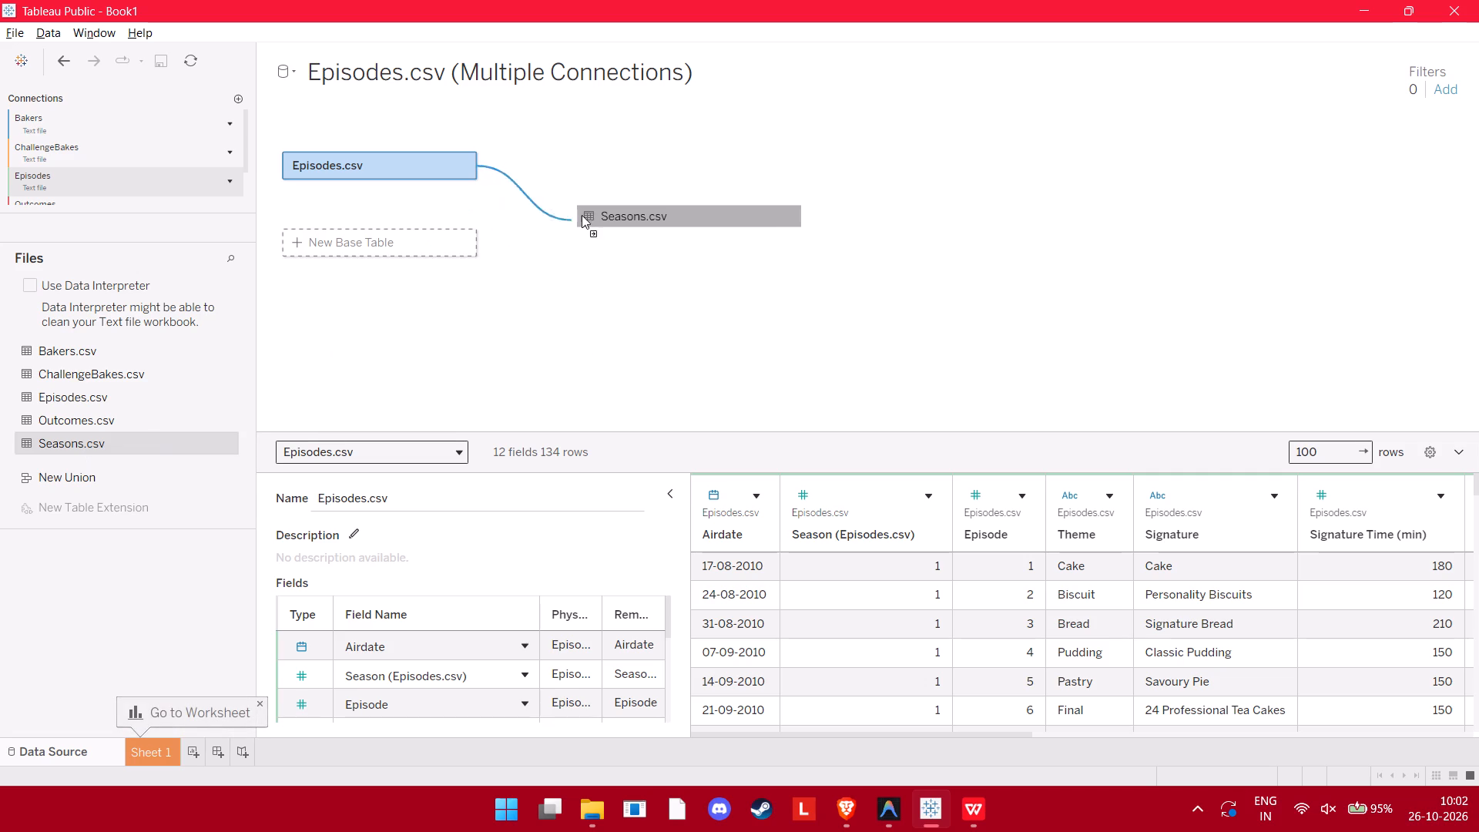
{"action": "left_click_drag", "start_coordinate": [582, 215], "coordinate": [569, 157]}
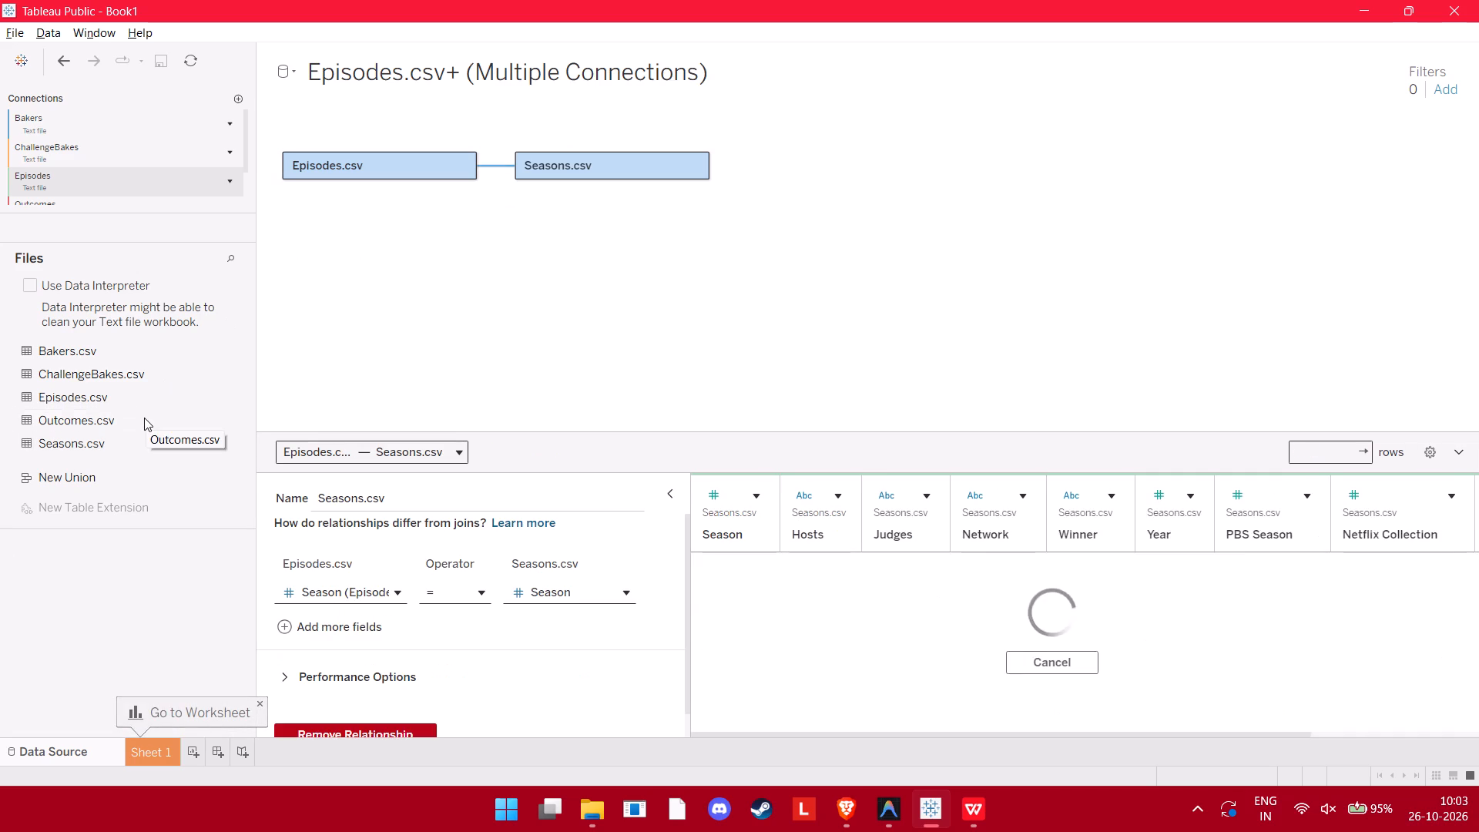
Examine the Episodes–Seasons relationship: the available Episodes.csv fields and the cardinality and referential integrity settings under Performance Options.
{"action": "left_click", "coordinate": [346, 593]}
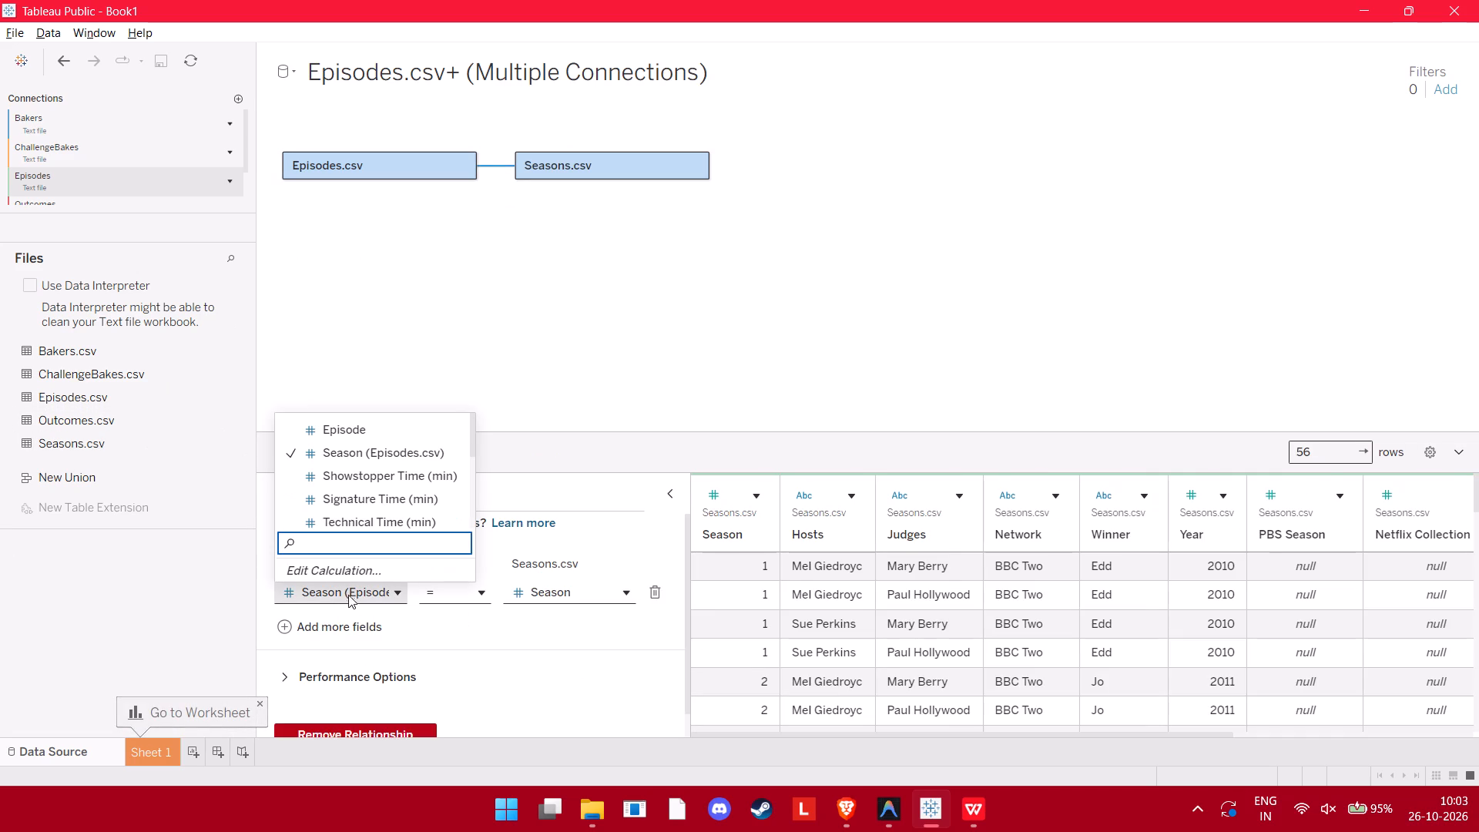
{"action": "scroll", "coordinate": [448, 490], "scroll_direction": "down", "scroll_amount": 5}
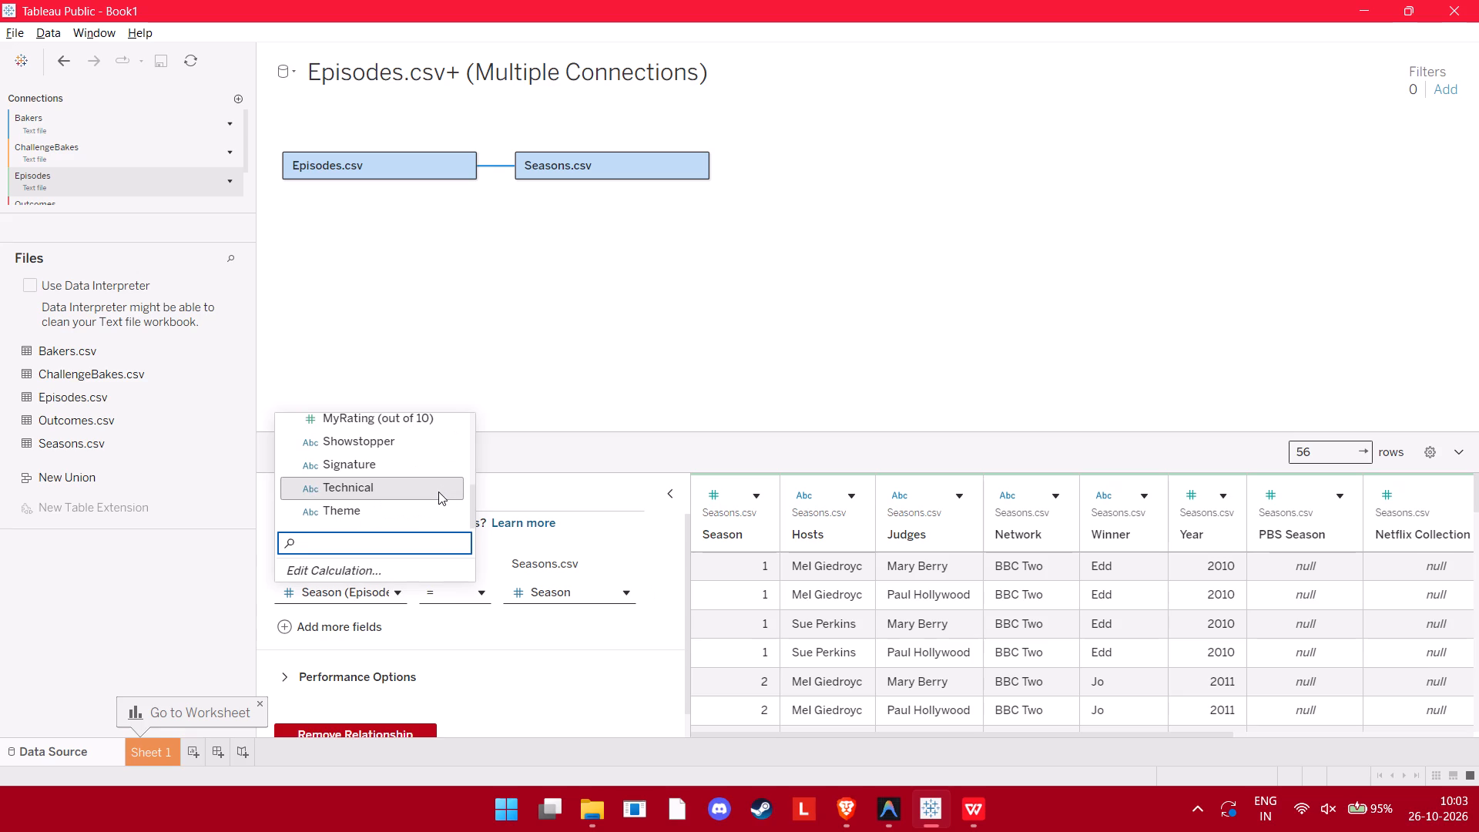
{"action": "scroll", "coordinate": [436, 493], "scroll_direction": "down", "scroll_amount": 2}
{"action": "scroll", "coordinate": [434, 494], "scroll_direction": "up", "scroll_amount": 6}
{"action": "scroll", "coordinate": [472, 684], "scroll_direction": "down", "scroll_amount": 2}
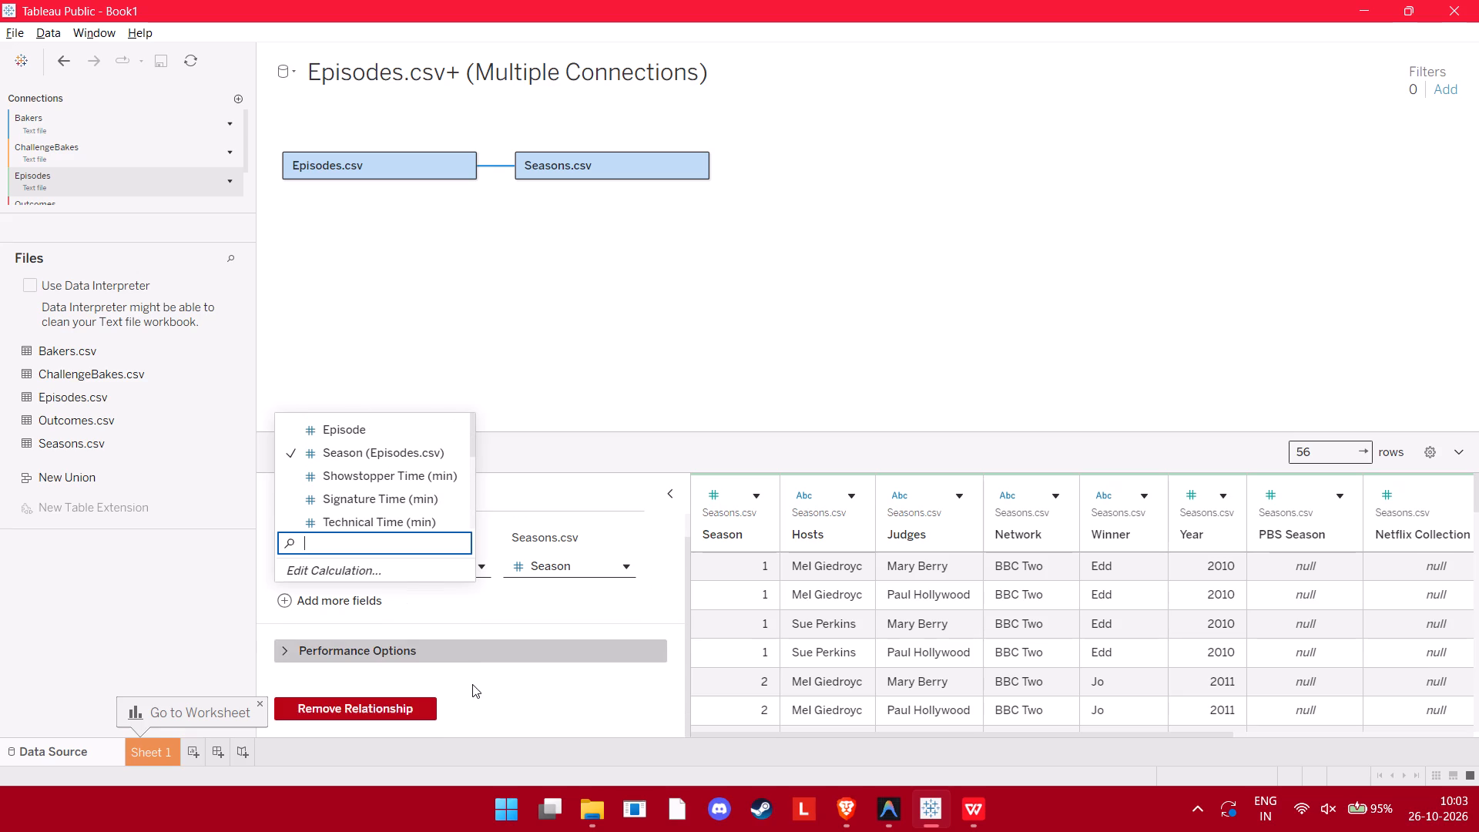
{"action": "scroll", "coordinate": [472, 684], "scroll_direction": "down", "scroll_amount": 2}
{"action": "left_click", "coordinate": [435, 646]}
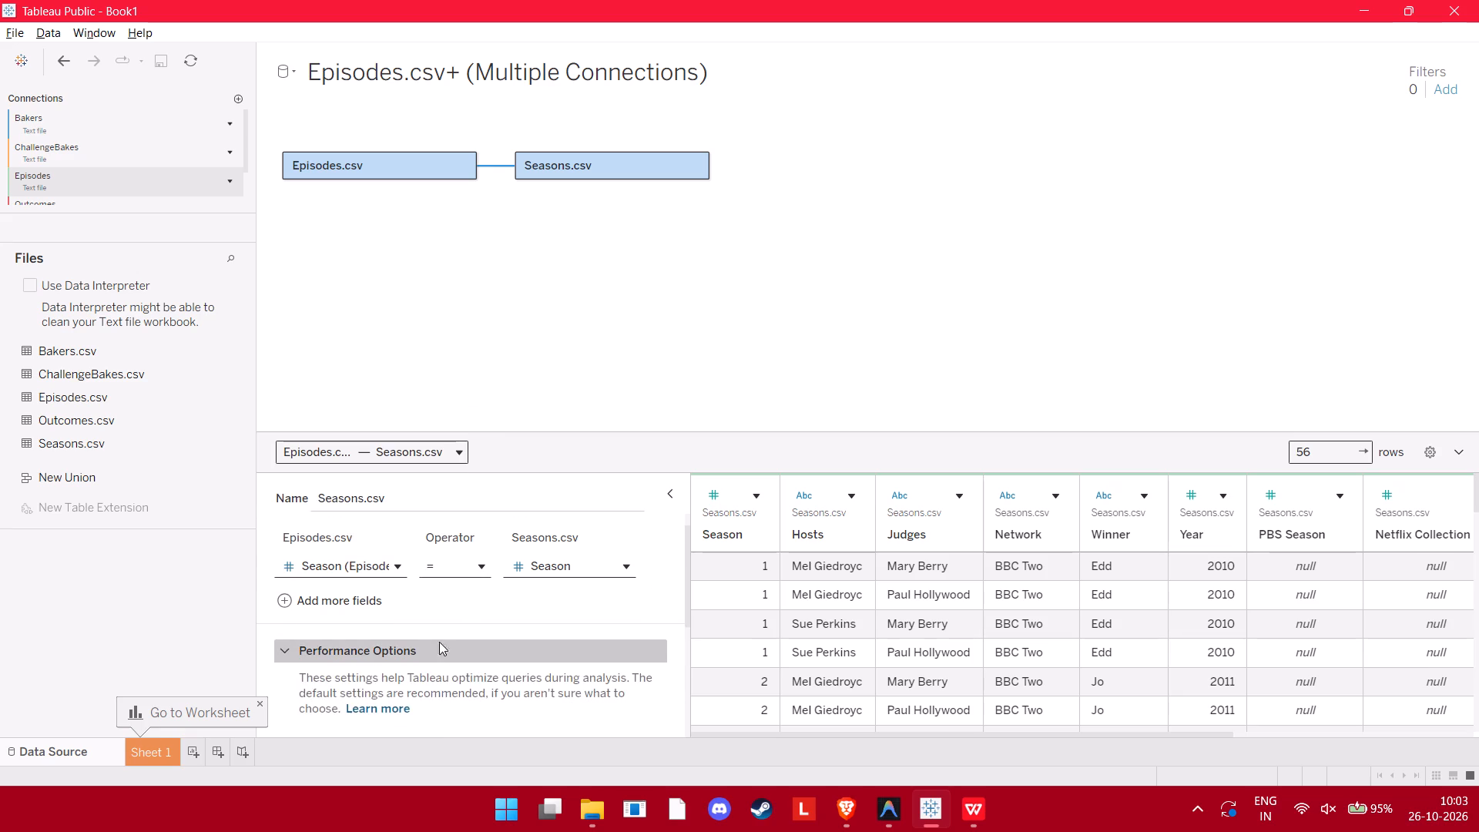
{"action": "scroll", "coordinate": [440, 641], "scroll_direction": "down", "scroll_amount": 4}
{"action": "scroll", "coordinate": [440, 641], "scroll_direction": "up", "scroll_amount": 1}
{"action": "scroll", "coordinate": [431, 616], "scroll_direction": "down", "scroll_amount": 2}
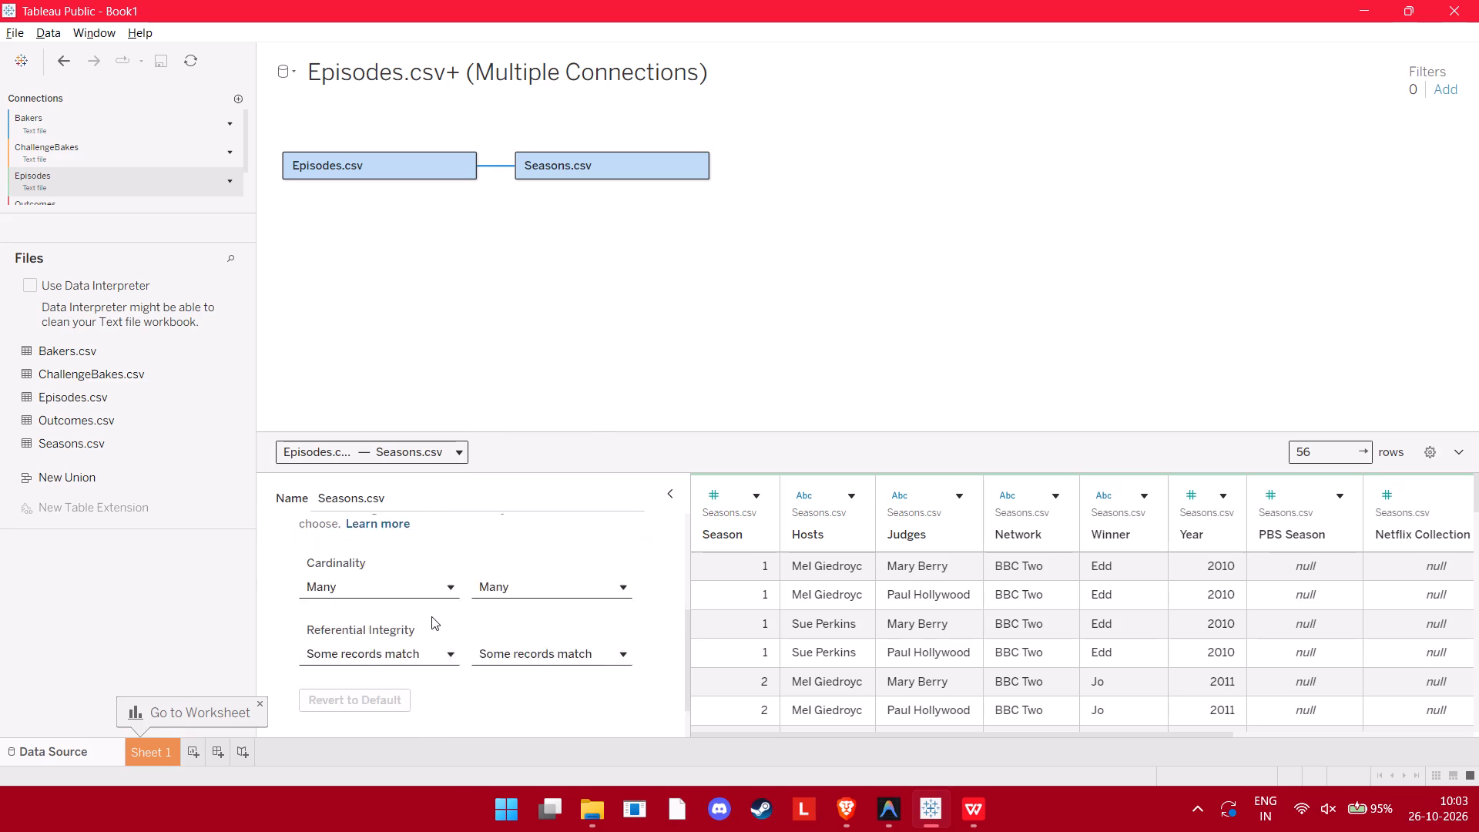
{"action": "scroll", "coordinate": [431, 616], "scroll_direction": "up", "scroll_amount": 6}
{"action": "left_click", "coordinate": [659, 374]}
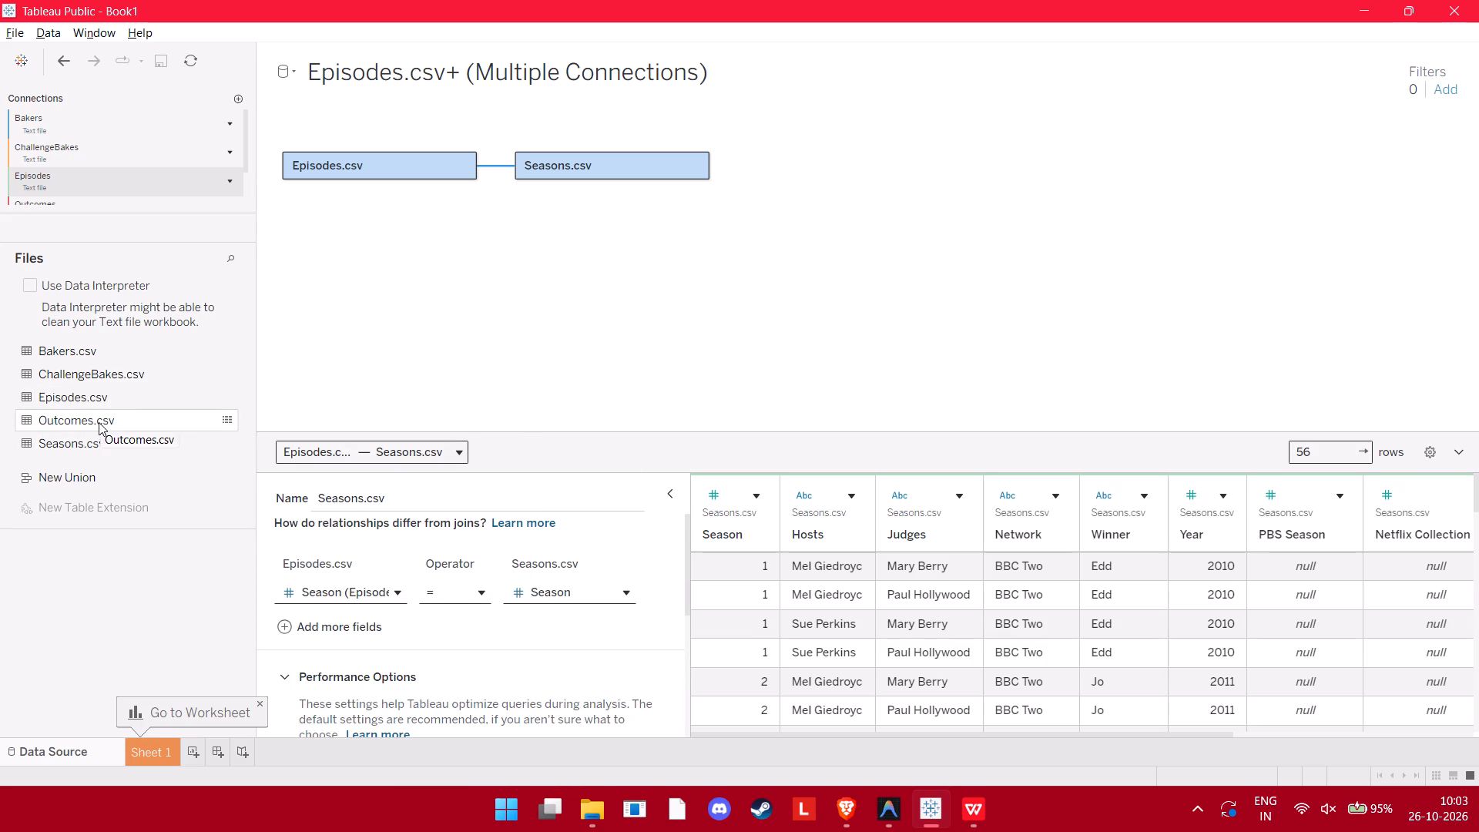
Check ChatGPT's table relationships, and in Tableau relate ChallengeBakes.csv to Episodes.csv with Season (Episodes.csv) = Season (ChallengeBakes.csv).
{"action": "key", "text": "alt+Tab"}
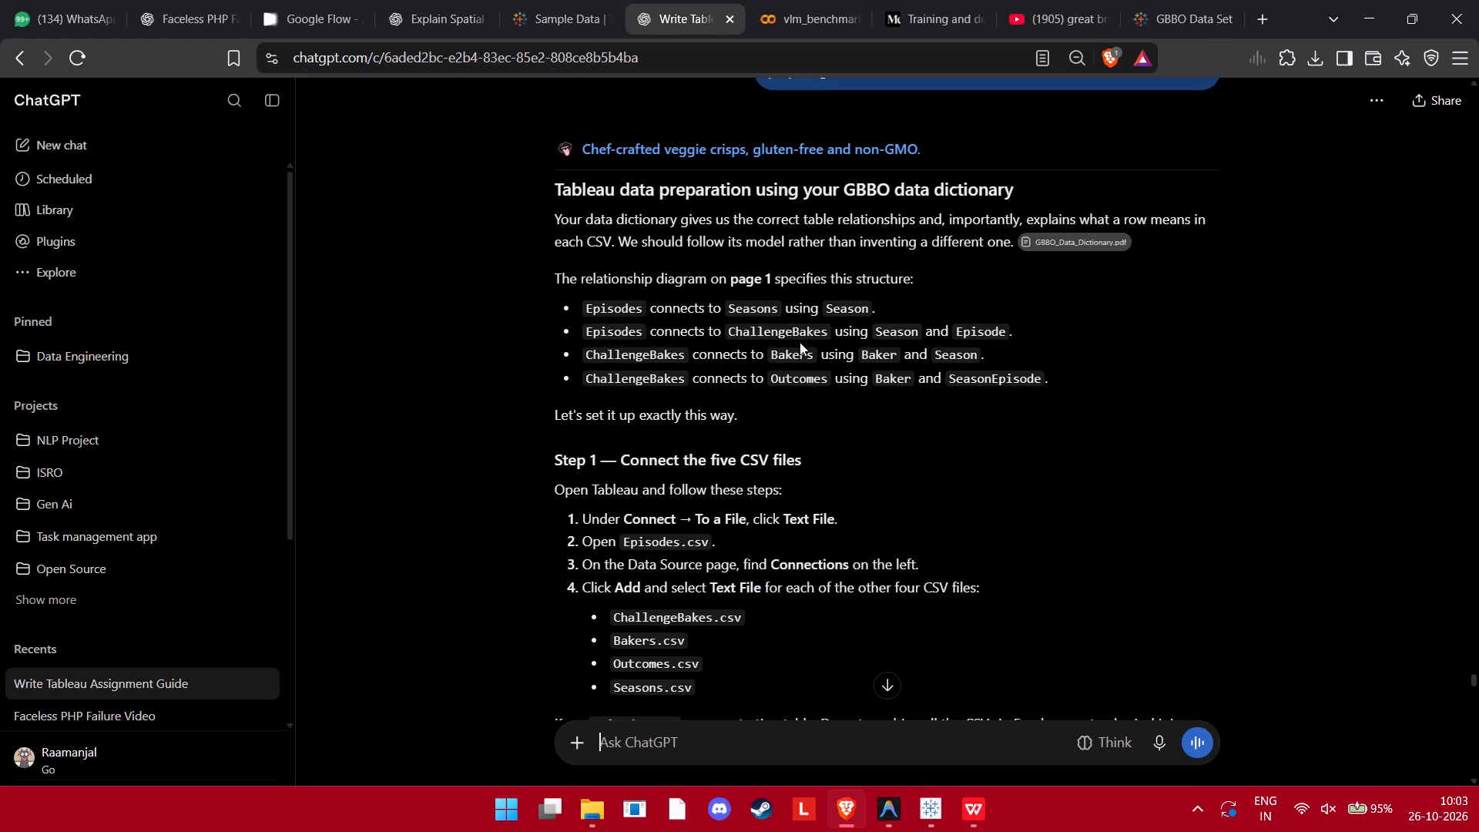
{"action": "key", "text": "alt+Tab"}
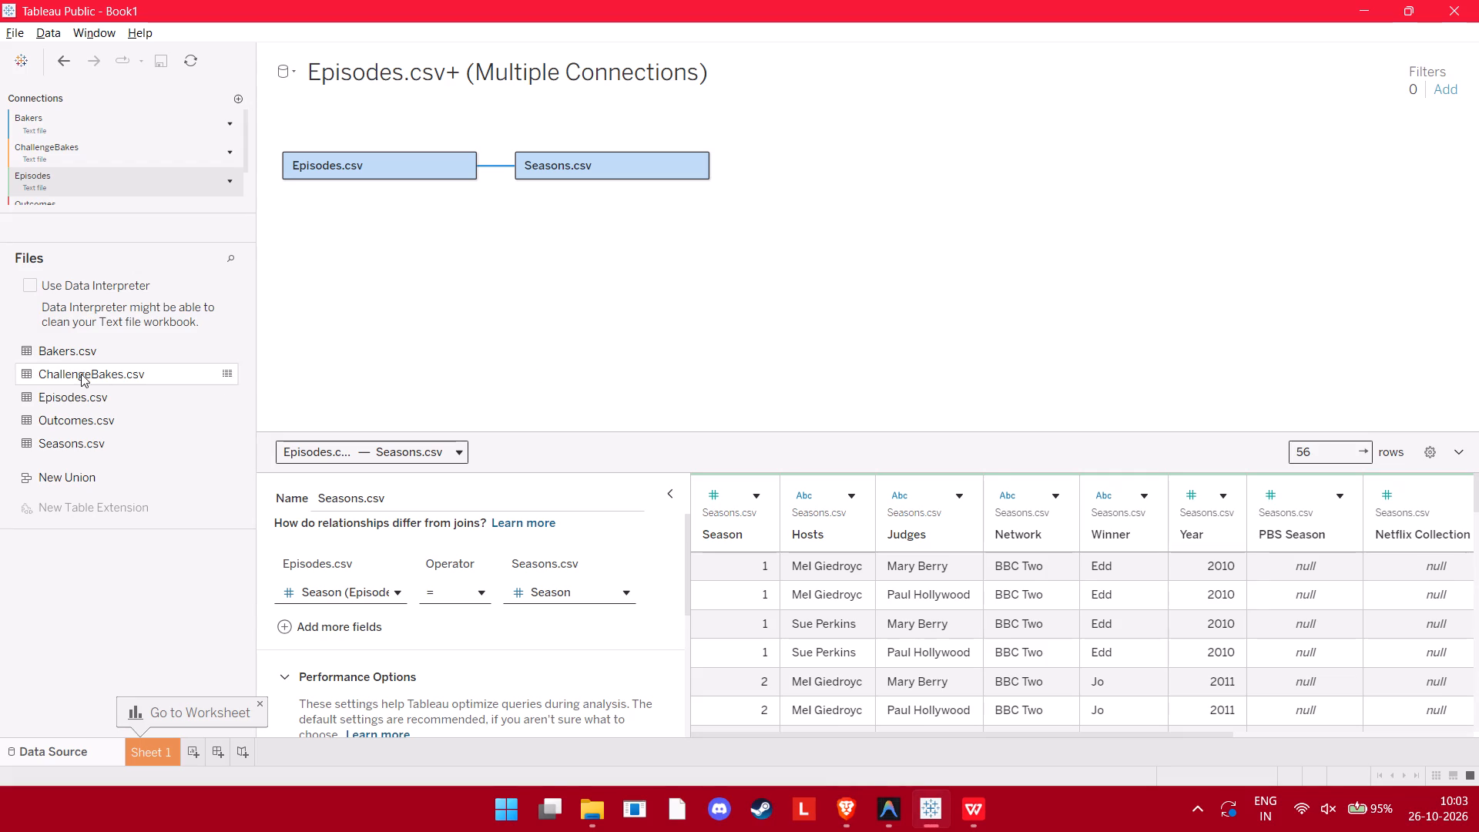
{"action": "left_click_drag", "start_coordinate": [81, 374], "coordinate": [482, 213]}
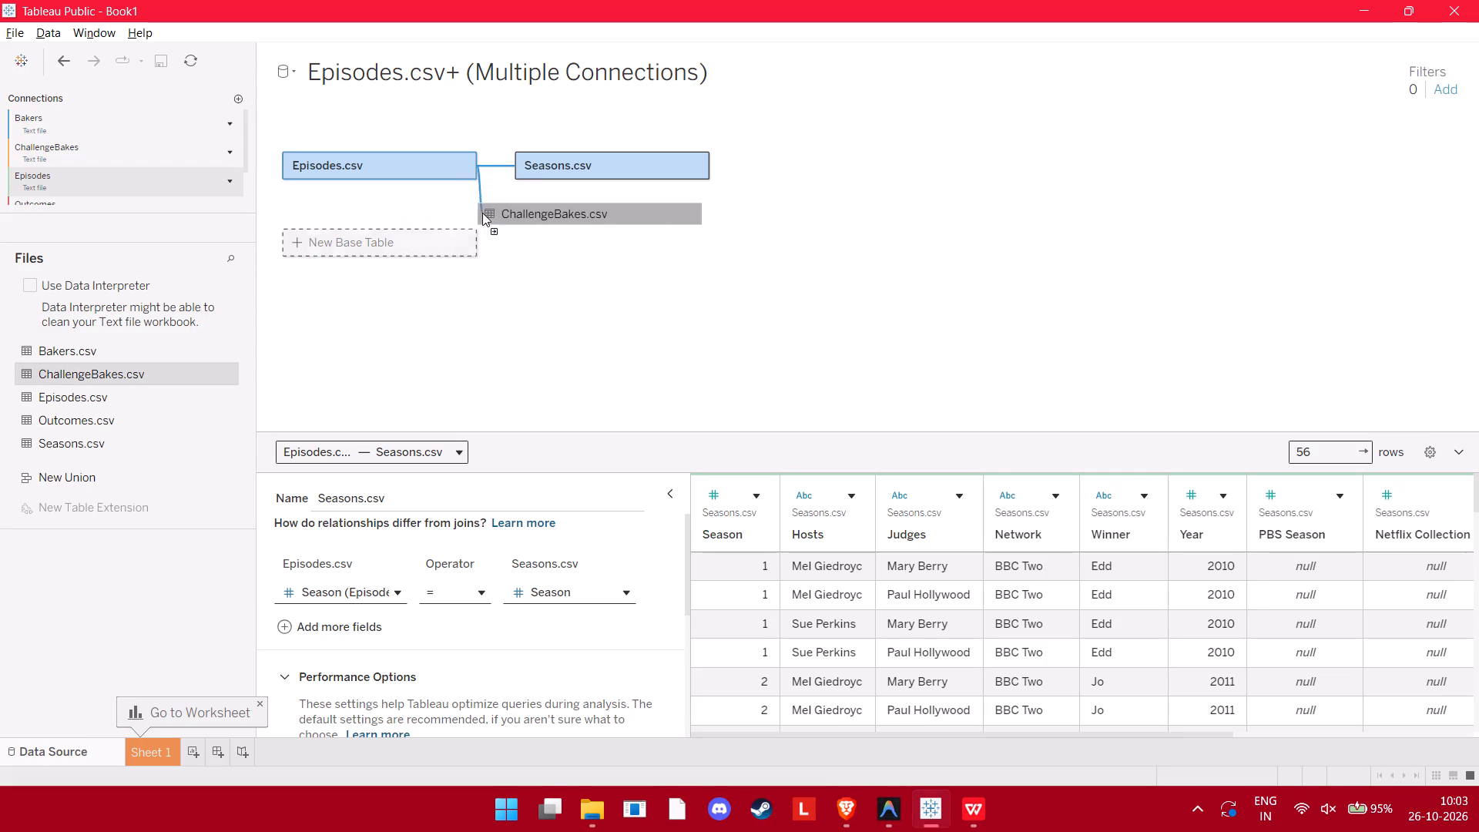
{"action": "left_click_drag", "start_coordinate": [482, 213], "coordinate": [518, 216]}
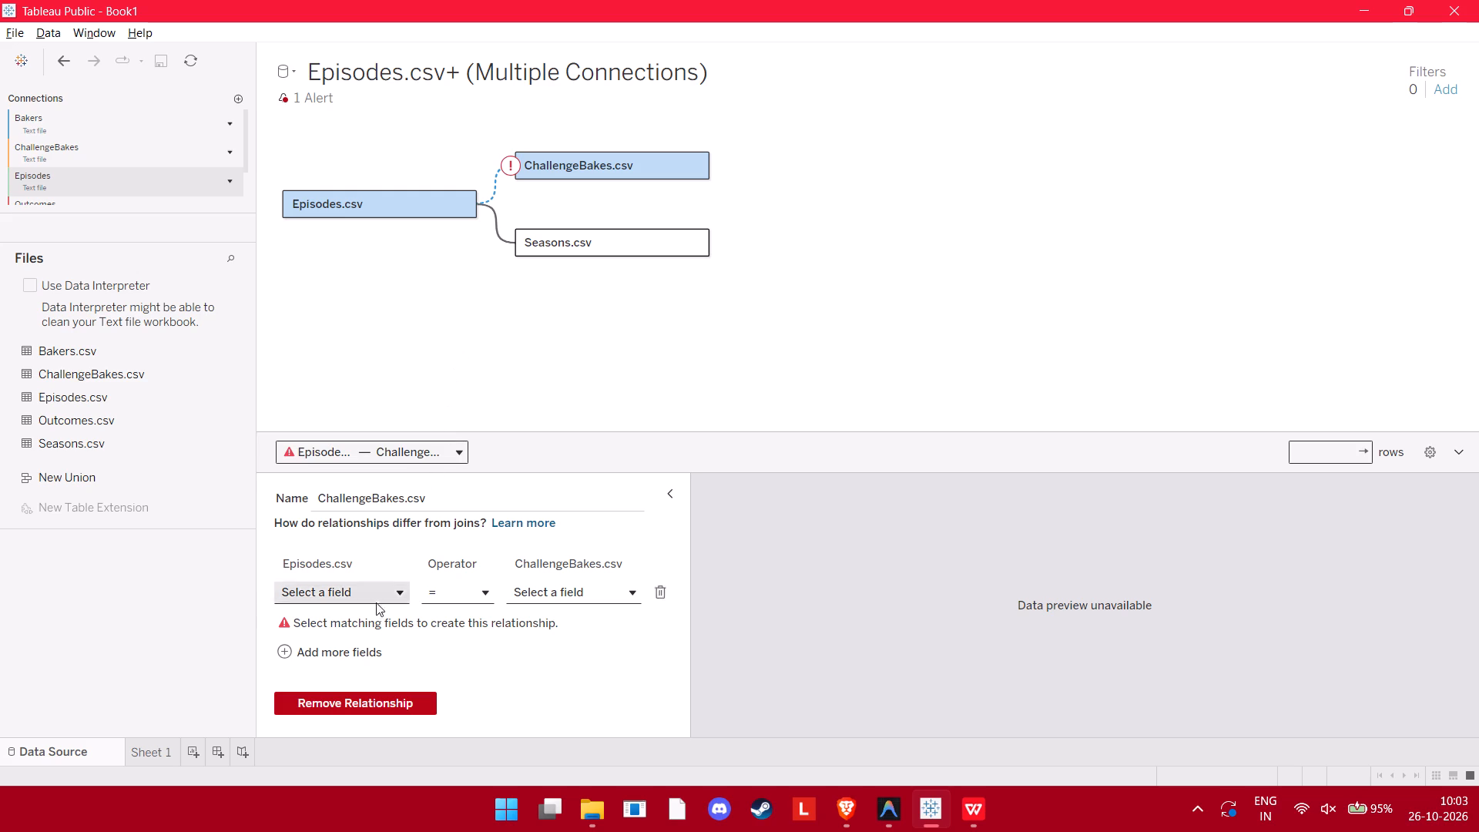
{"action": "left_click", "coordinate": [377, 594]}
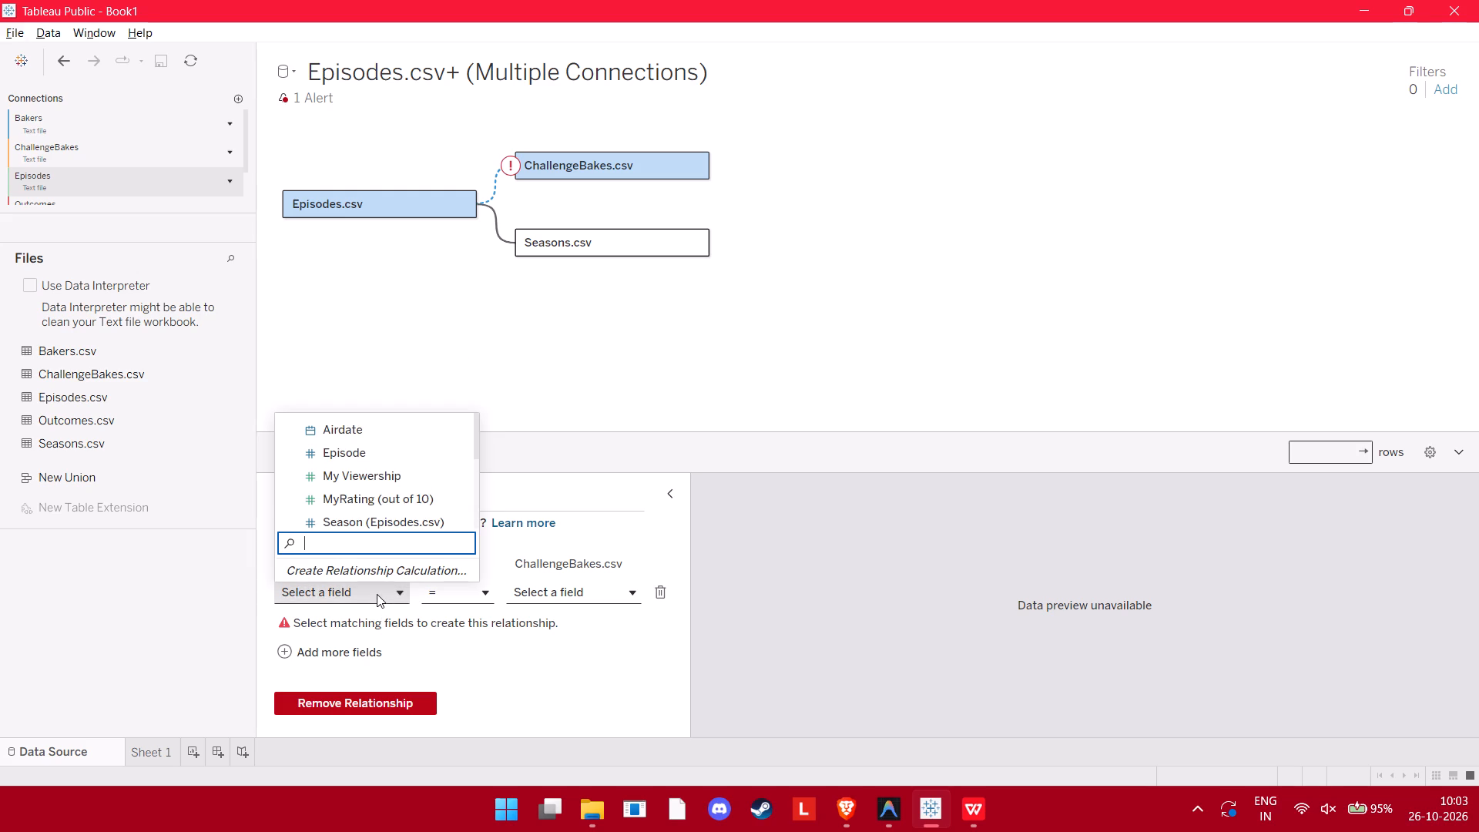
{"action": "scroll", "coordinate": [371, 520], "scroll_direction": "down", "scroll_amount": 2}
{"action": "scroll", "coordinate": [371, 517], "scroll_direction": "up", "scroll_amount": 1}
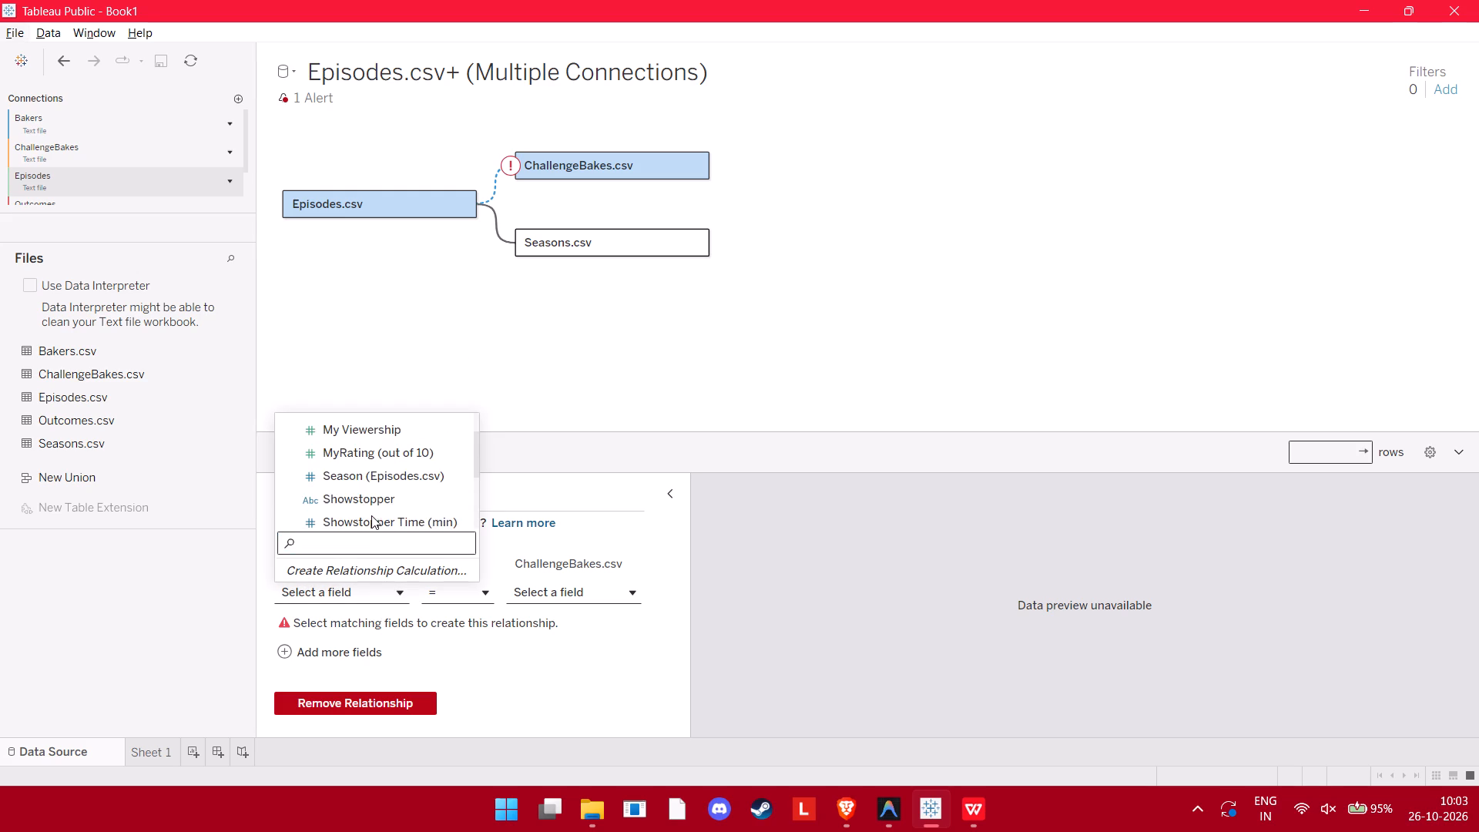
{"action": "left_click", "coordinate": [387, 482]}
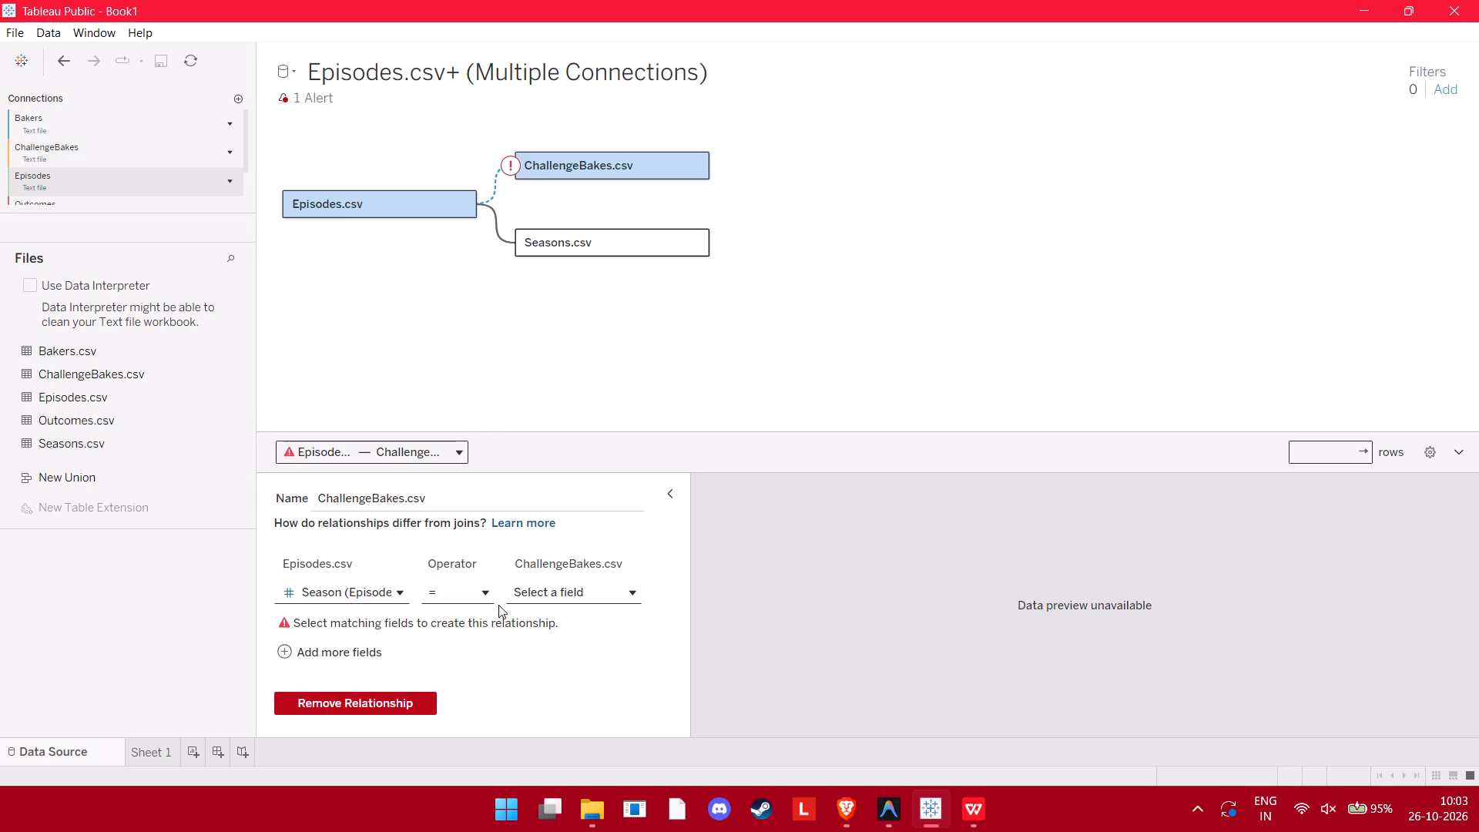
{"action": "left_click", "coordinate": [525, 595]}
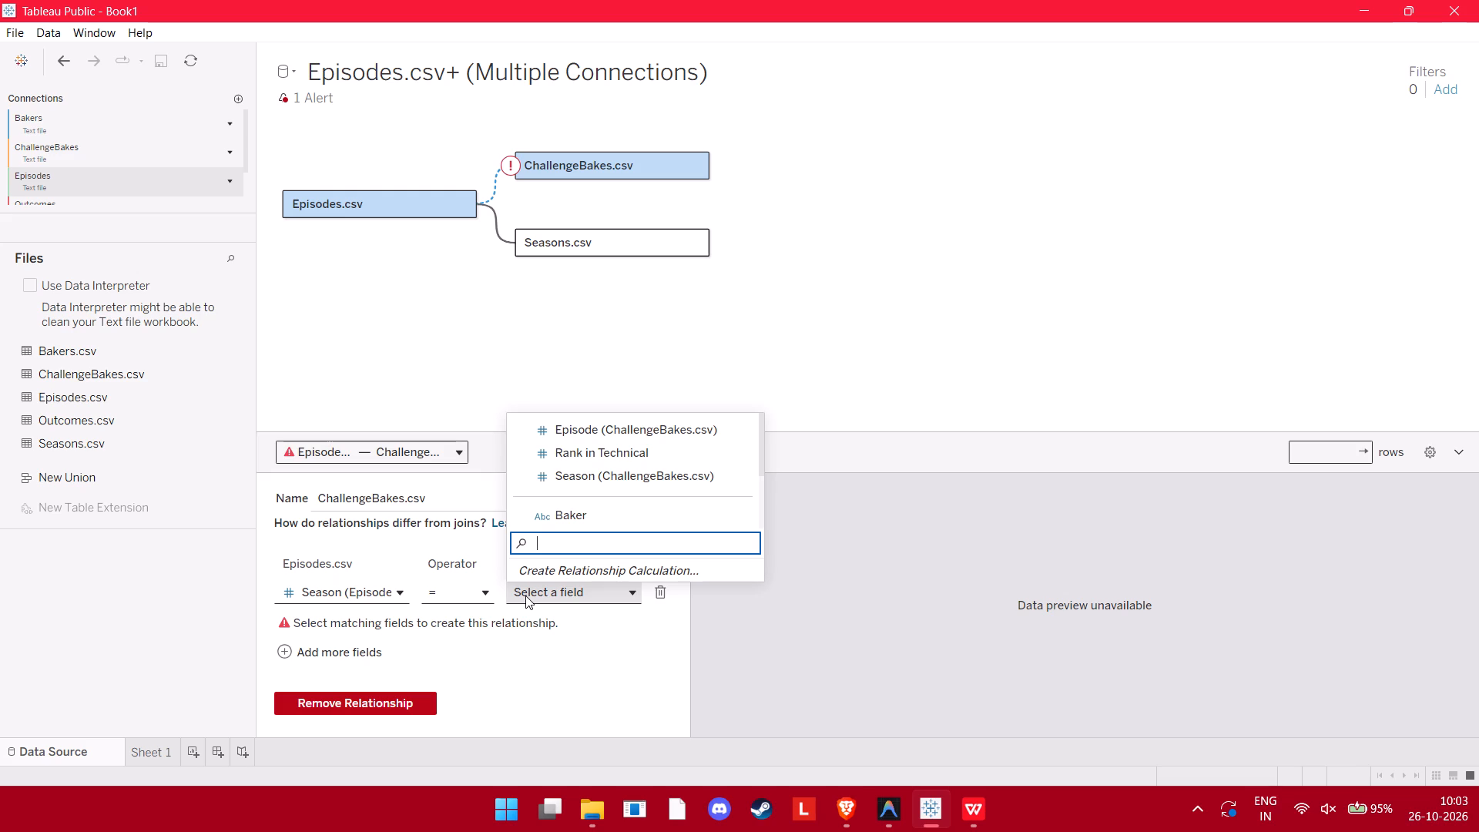
{"action": "left_click", "coordinate": [628, 481]}
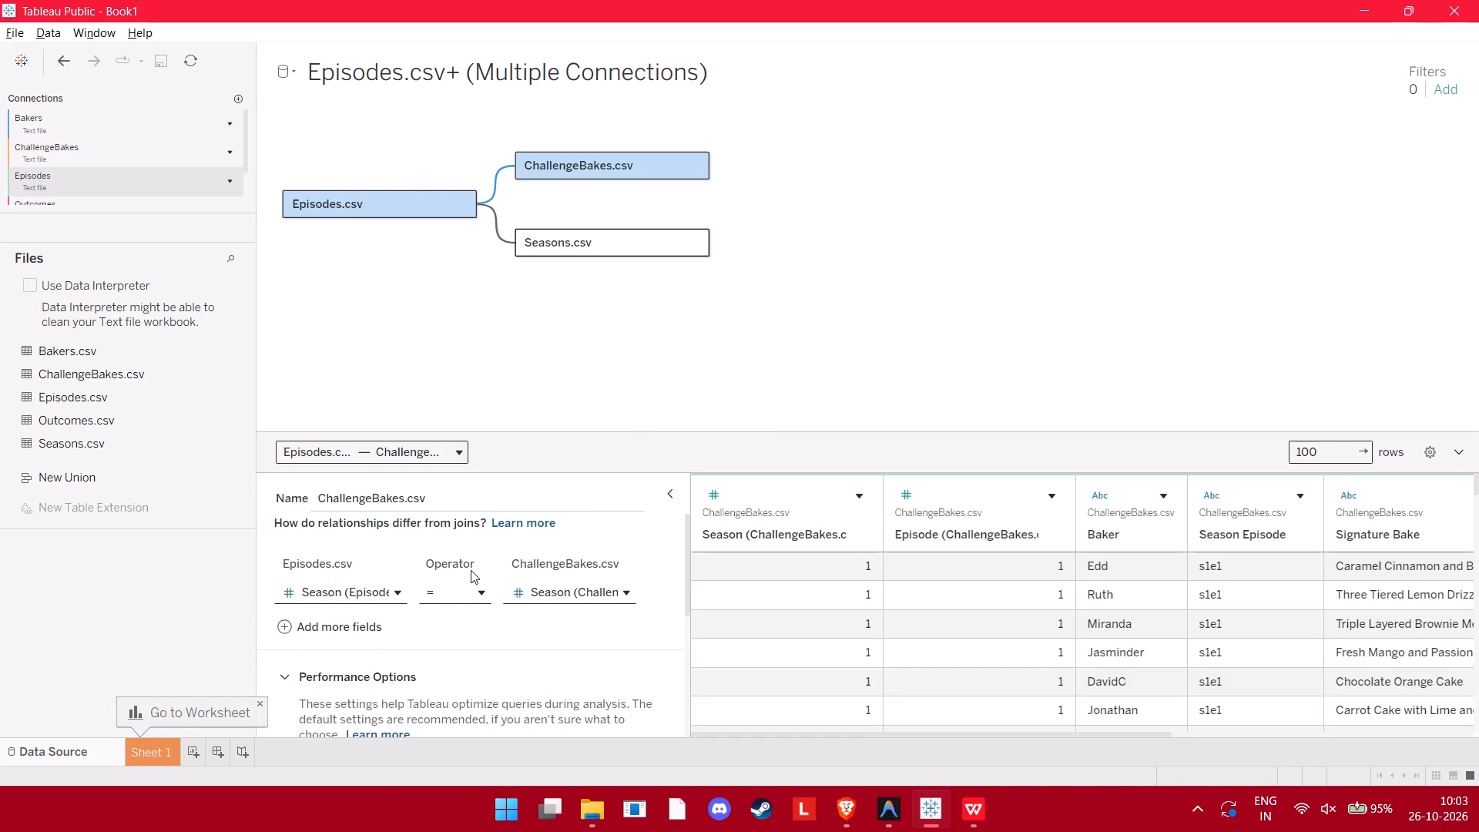
Recheck ChatGPT's relationship list and change the Episodes–ChallengeBakes matching fields in Tableau to Episode = Episode (ChallengeBakes.csv).
{"action": "key", "text": "alt+Tab"}
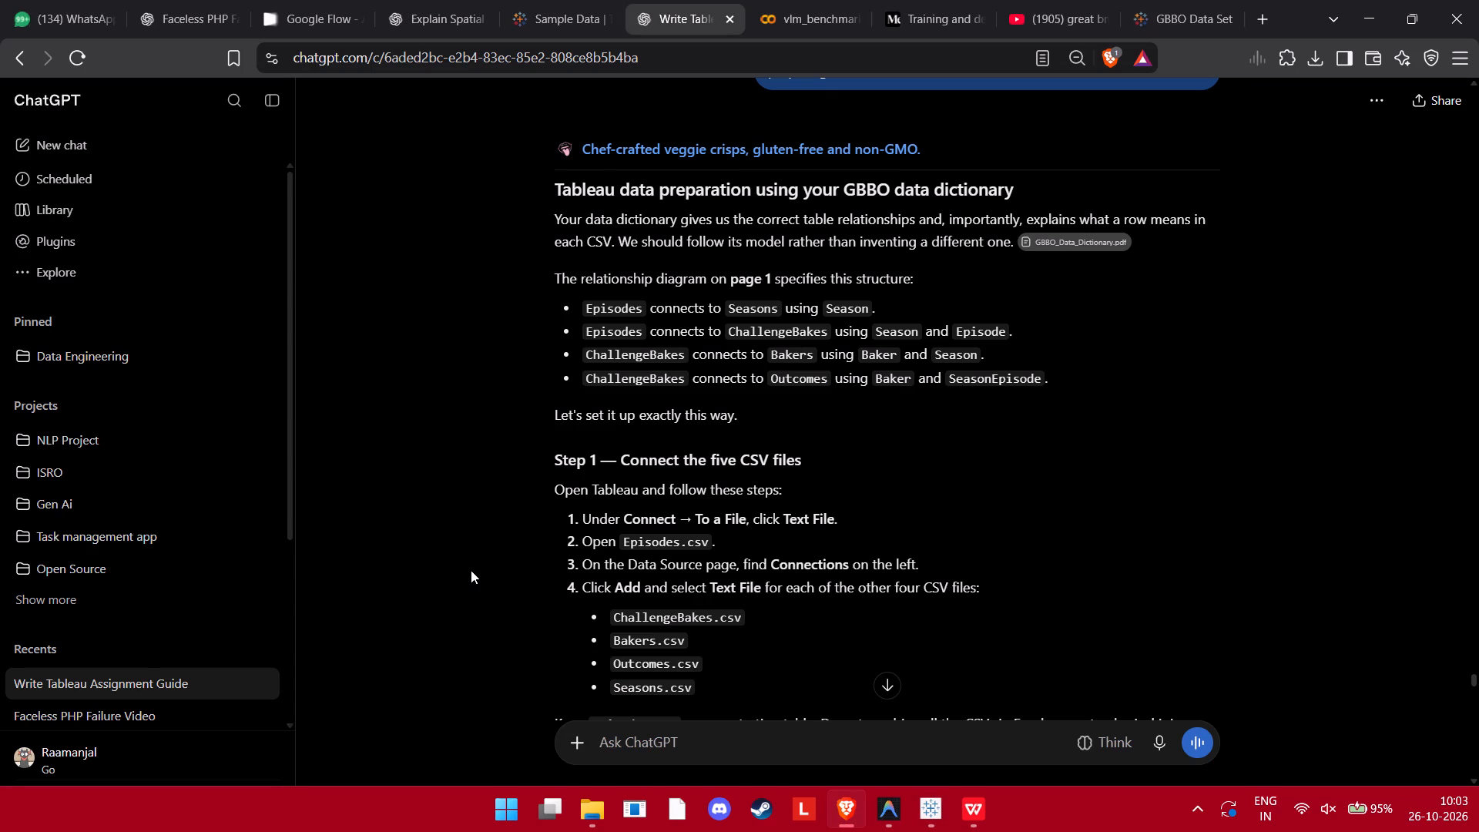
{"action": "key", "text": "alt+Tab"}
{"action": "left_click", "coordinate": [368, 592]}
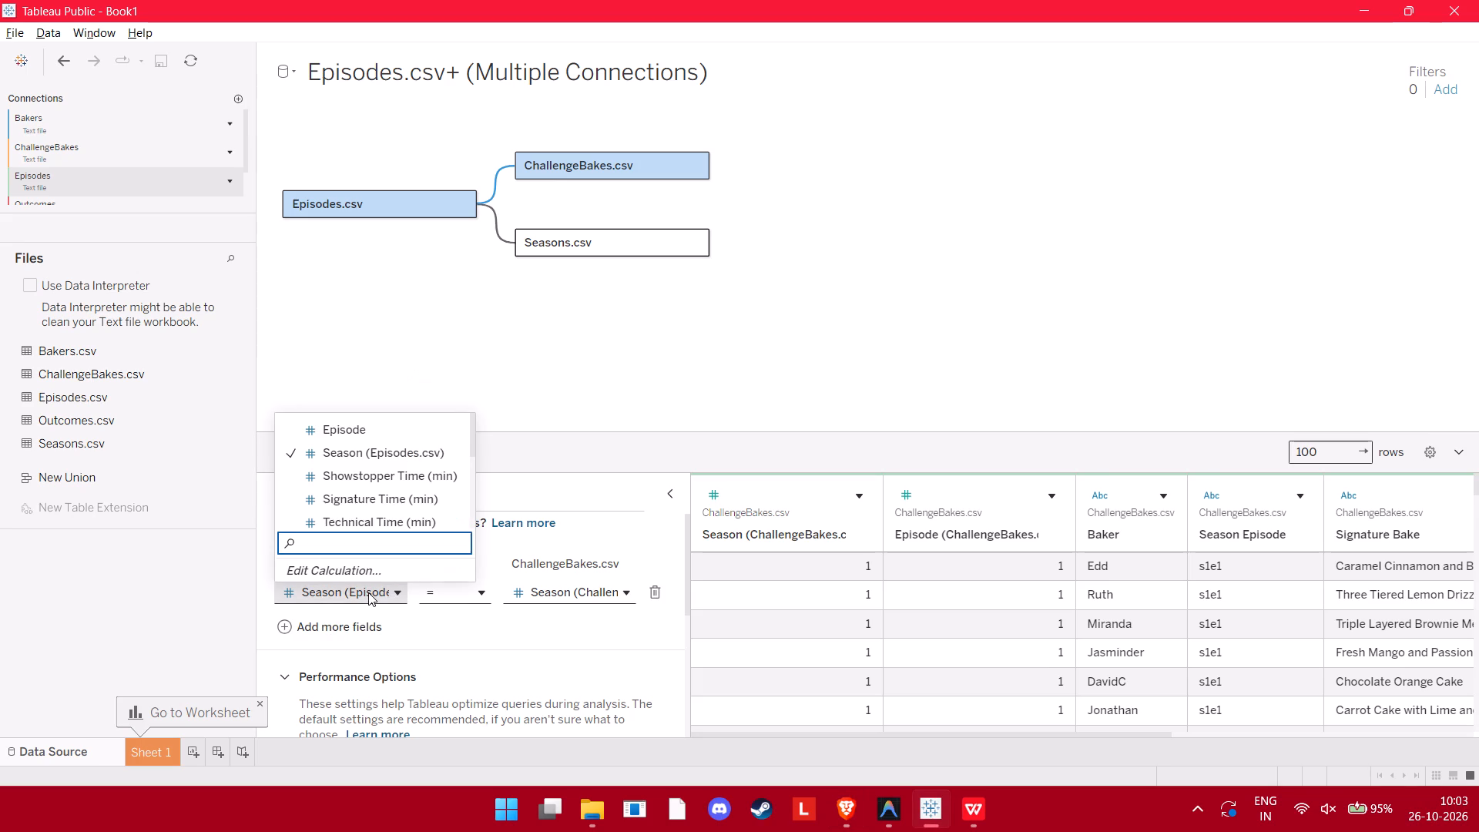
{"action": "scroll", "coordinate": [401, 502], "scroll_direction": "down", "scroll_amount": 1}
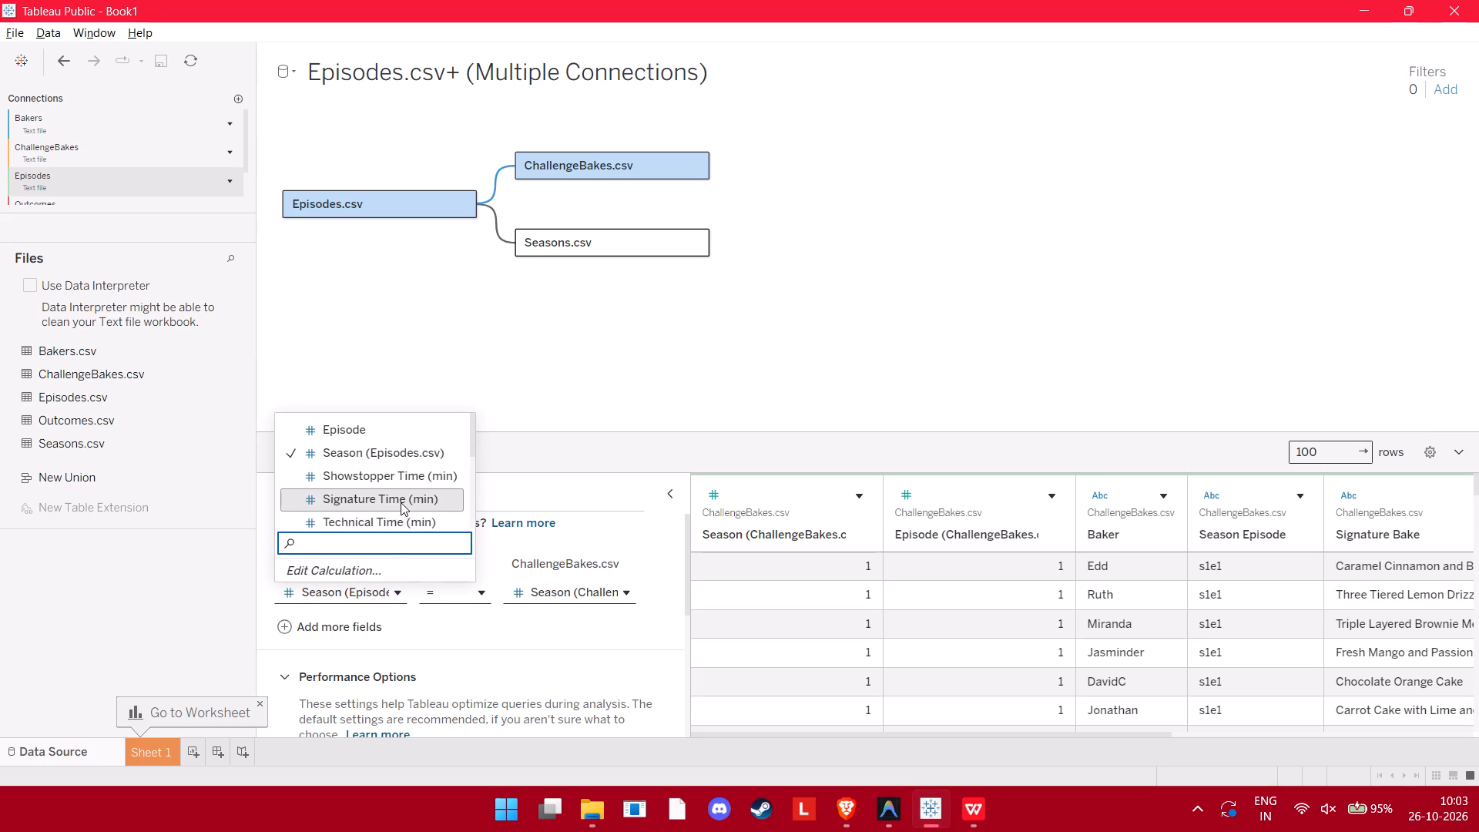
{"action": "scroll", "coordinate": [401, 502], "scroll_direction": "down", "scroll_amount": 6}
{"action": "scroll", "coordinate": [401, 502], "scroll_direction": "up", "scroll_amount": 1}
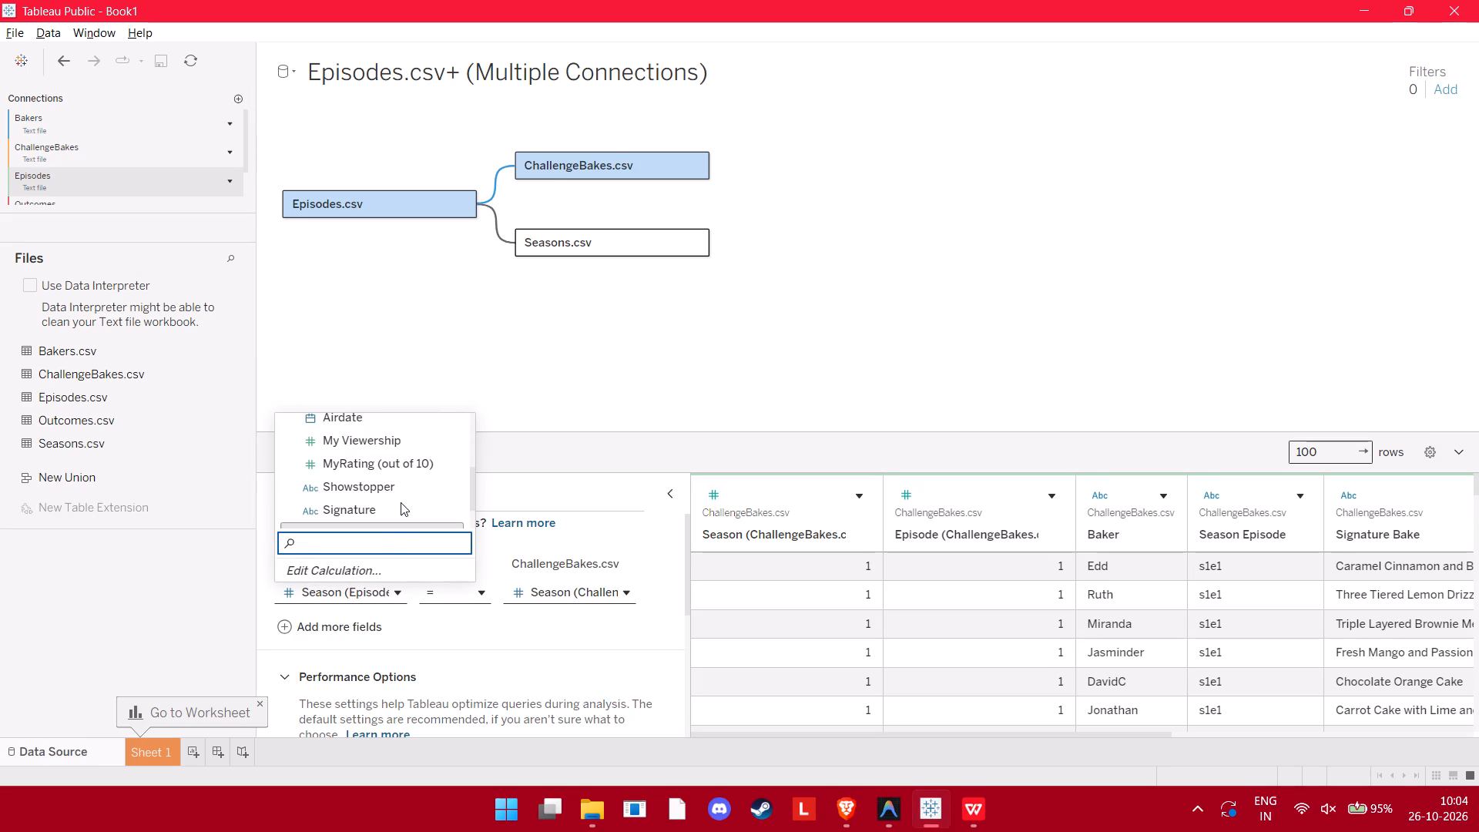
{"action": "scroll", "coordinate": [401, 502], "scroll_direction": "up", "scroll_amount": 3}
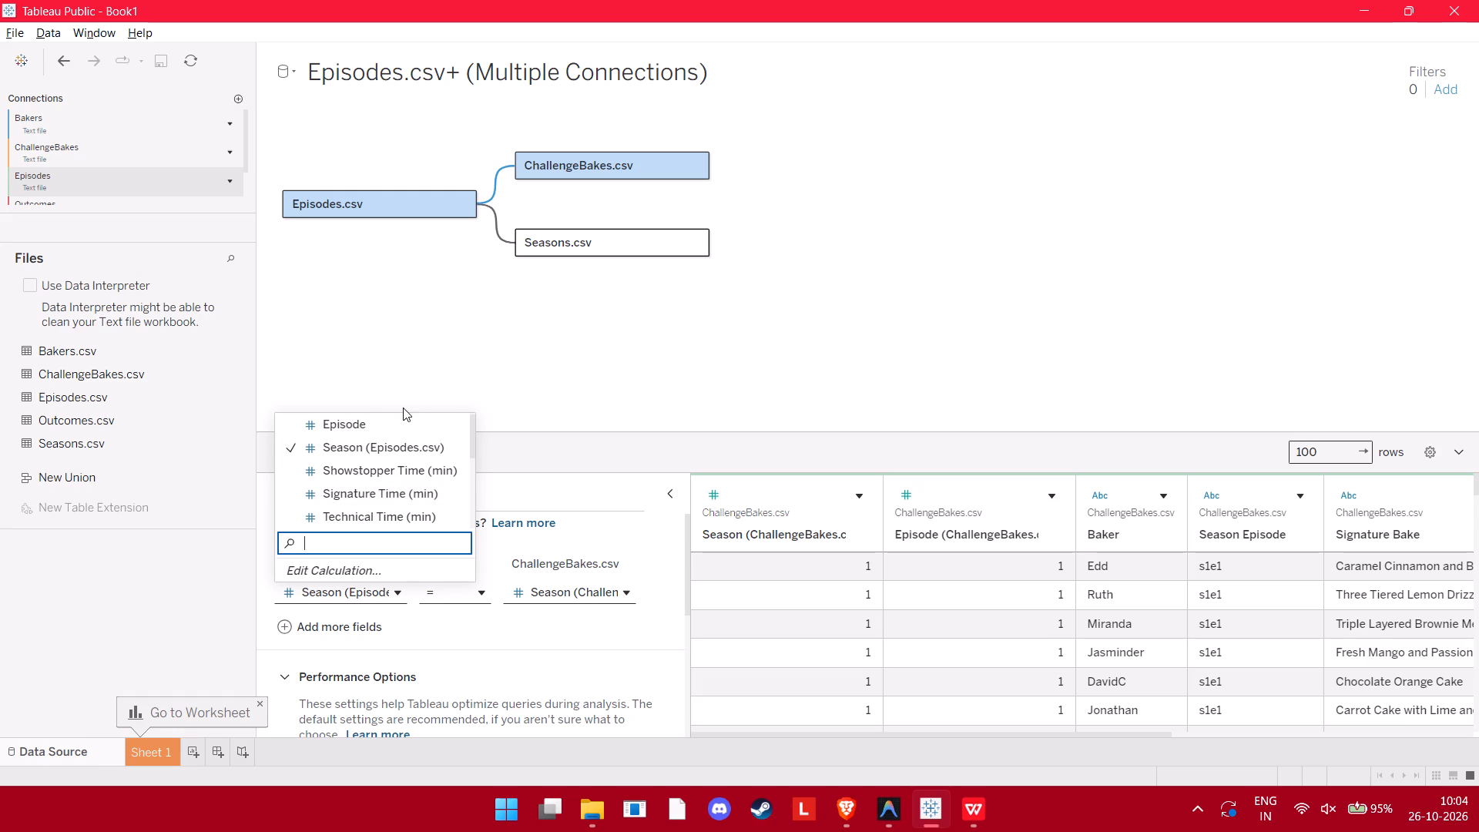
{"action": "left_click", "coordinate": [397, 427]}
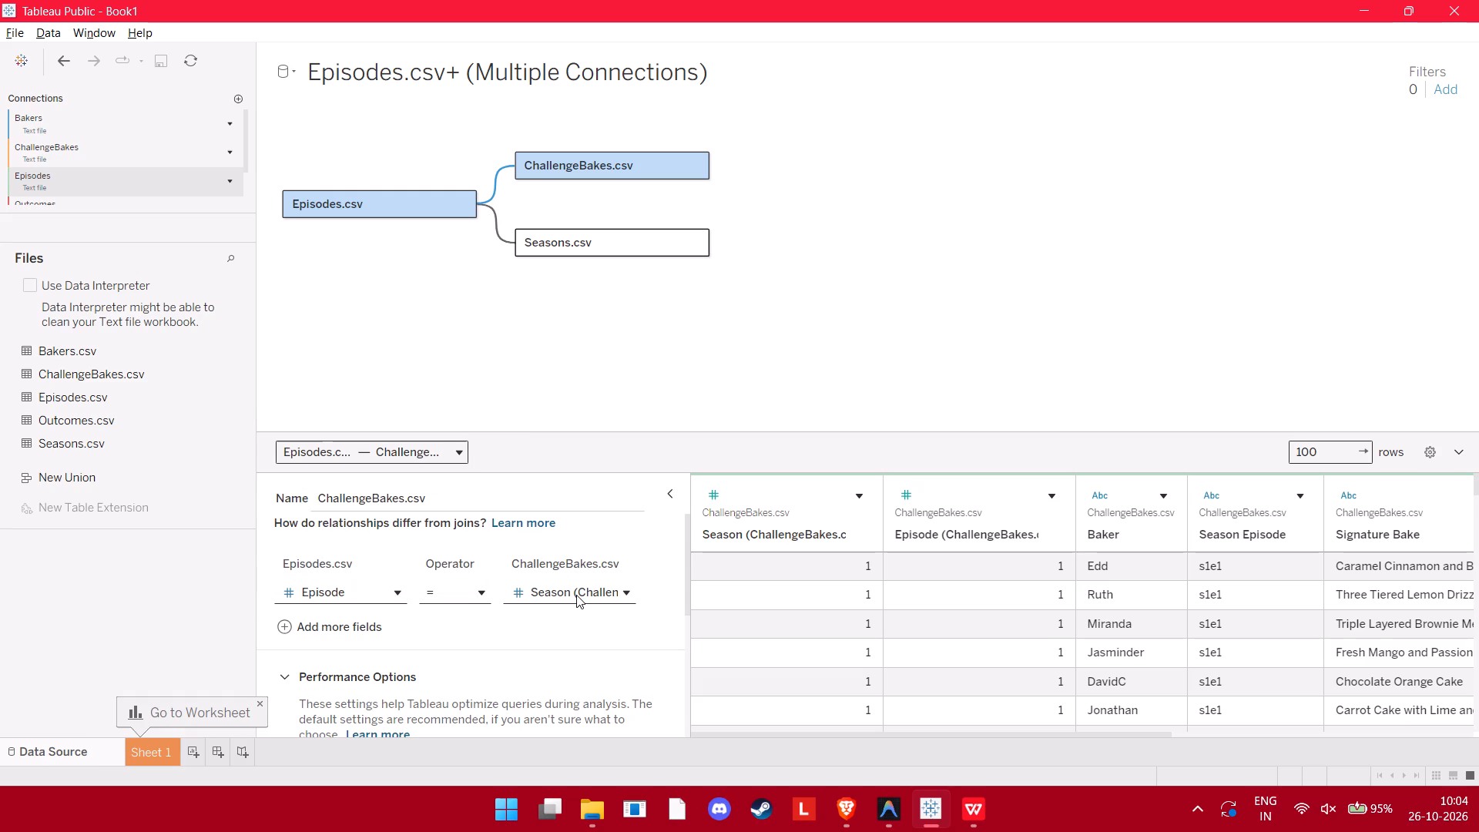
{"action": "left_click", "coordinate": [576, 595]}
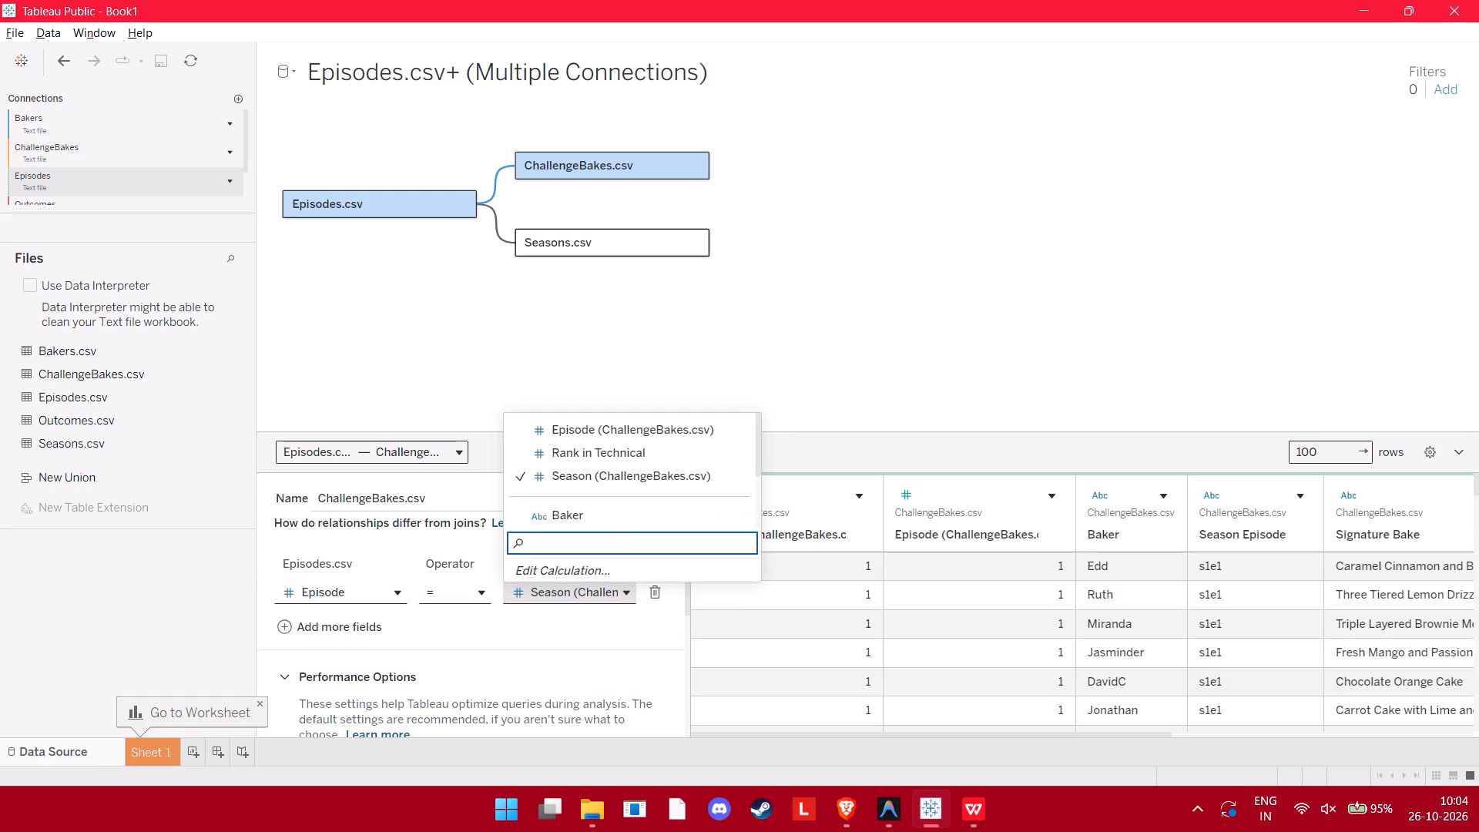
{"action": "scroll", "coordinate": [630, 488], "scroll_direction": "down", "scroll_amount": 2}
{"action": "scroll", "coordinate": [630, 488], "scroll_direction": "up", "scroll_amount": 3}
{"action": "left_click", "coordinate": [648, 431]}
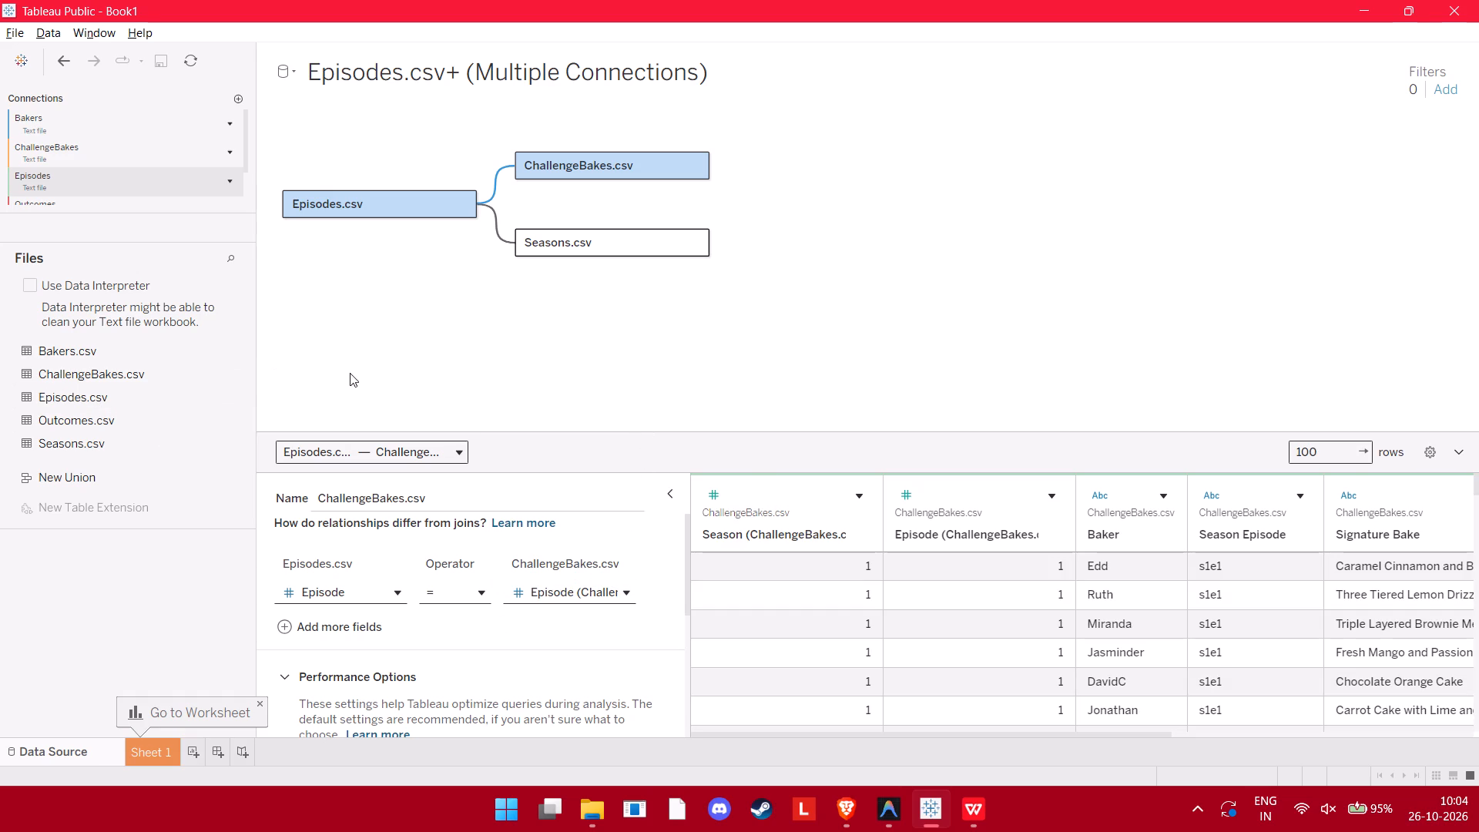
{"action": "left_click", "coordinate": [372, 361]}
Consult ChatGPT's list again and add a second Episodes–ChallengeBakes field match in Tableau: Season (Episodes.csv) = Season (ChallengeBakes.csv).
{"action": "key", "text": "alt+Tab"}
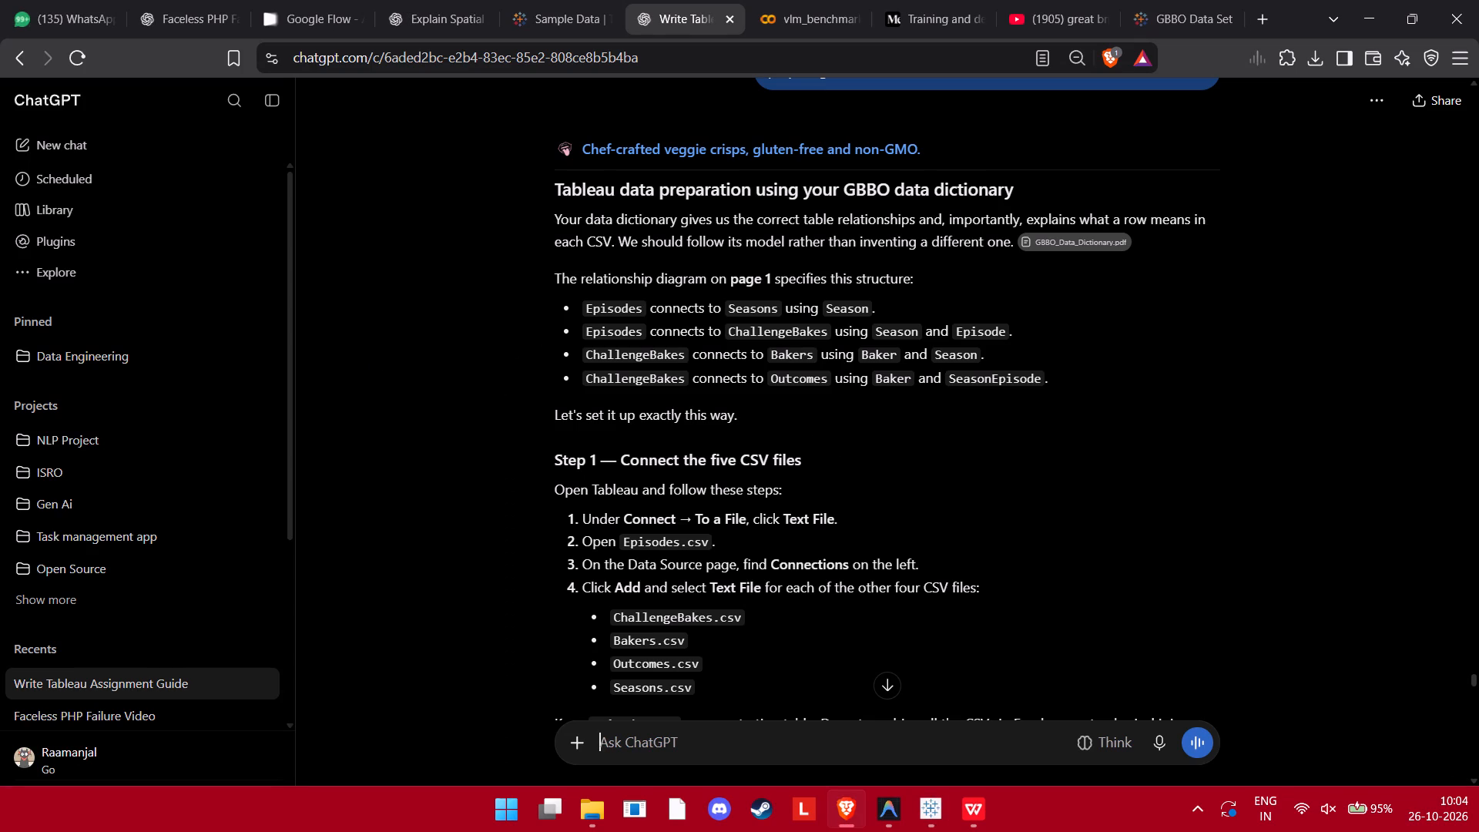
{"action": "key", "text": "alt+Tab"}
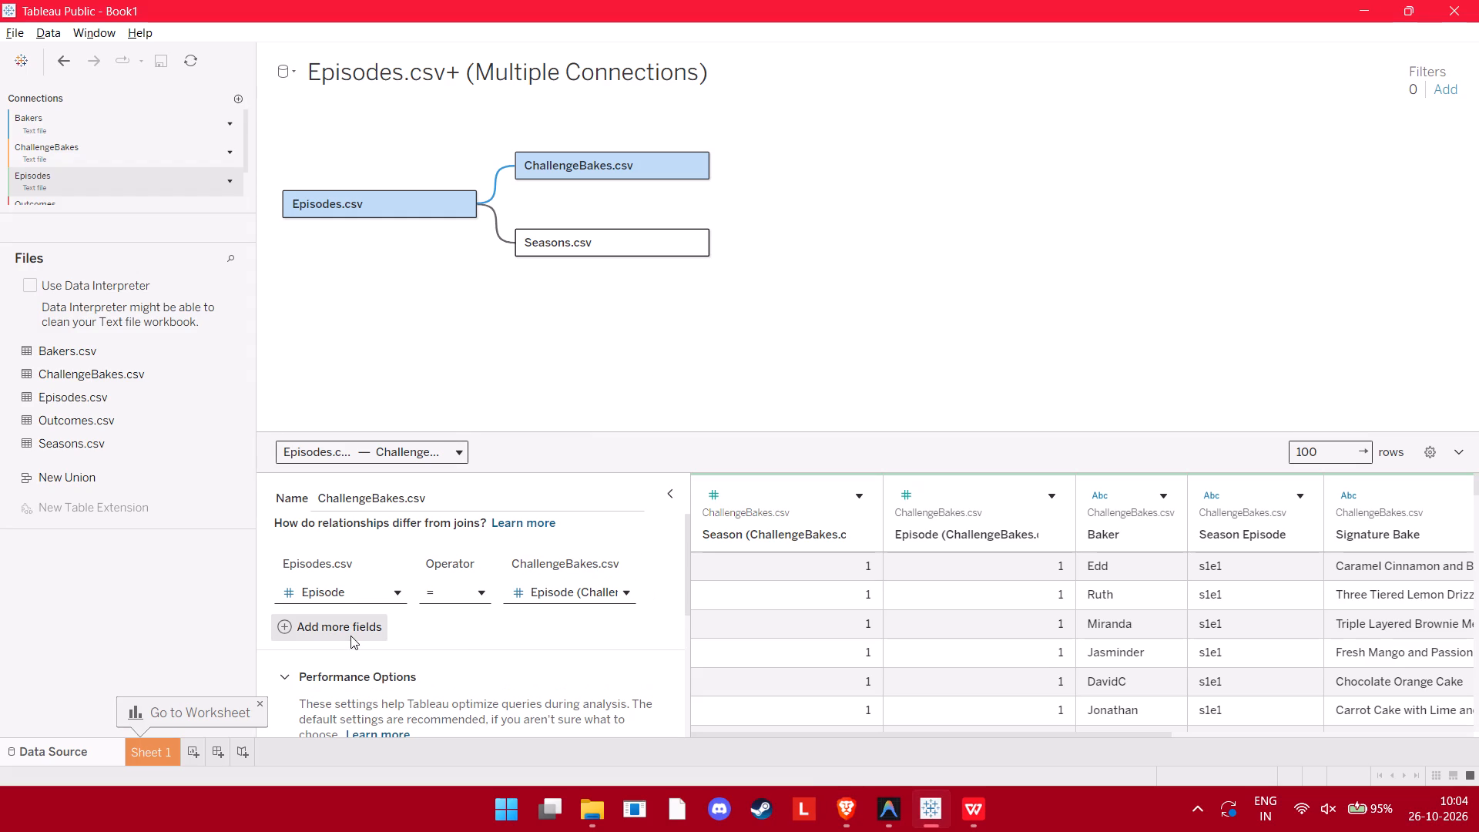
{"action": "left_click", "coordinate": [350, 635]}
{"action": "left_click", "coordinate": [347, 629]}
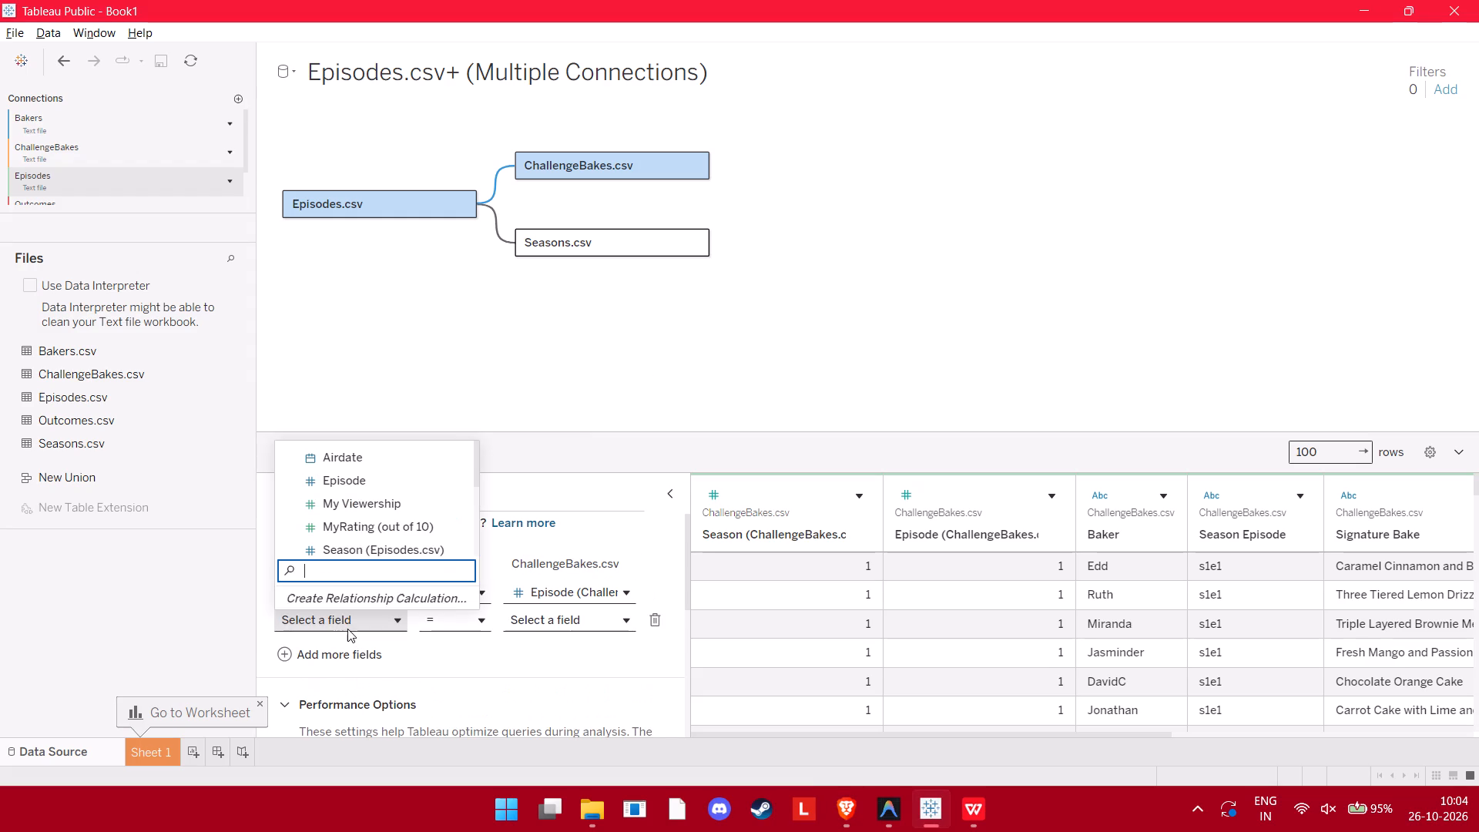
{"action": "scroll", "coordinate": [381, 535], "scroll_direction": "down", "scroll_amount": 1}
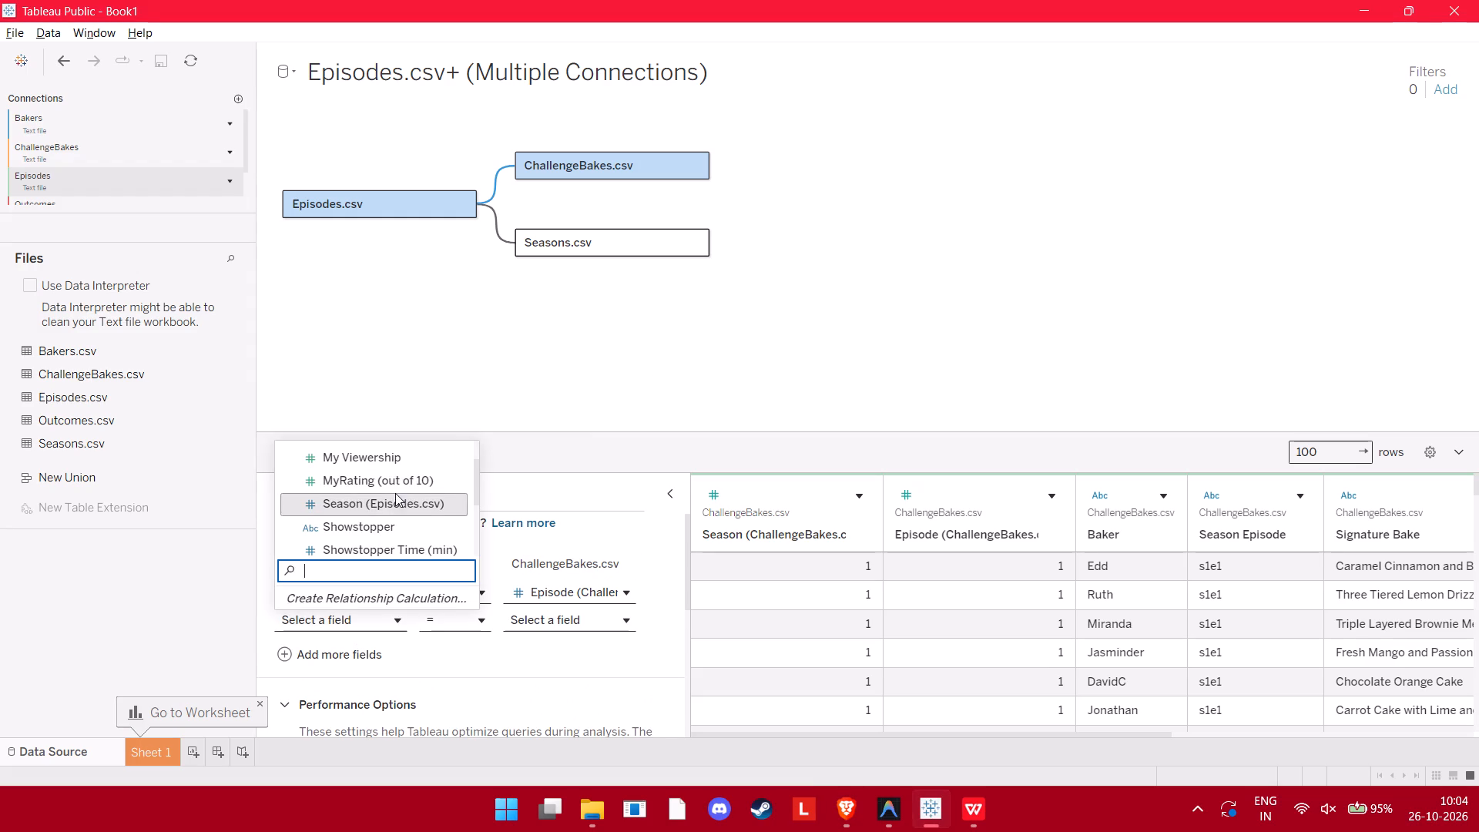
{"action": "left_click", "coordinate": [395, 495]}
{"action": "left_click", "coordinate": [532, 629]}
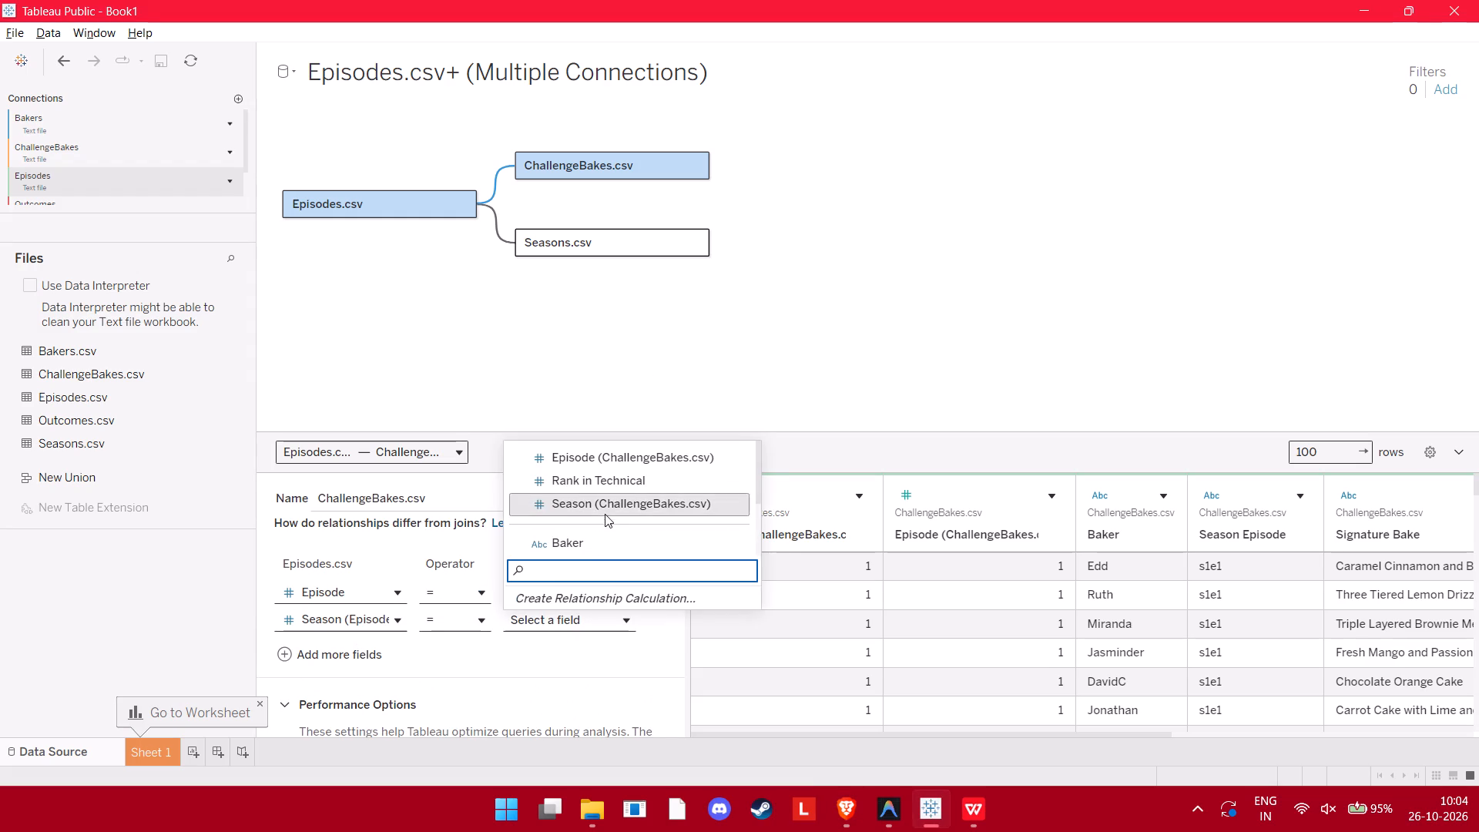
{"action": "left_click", "coordinate": [606, 511]}
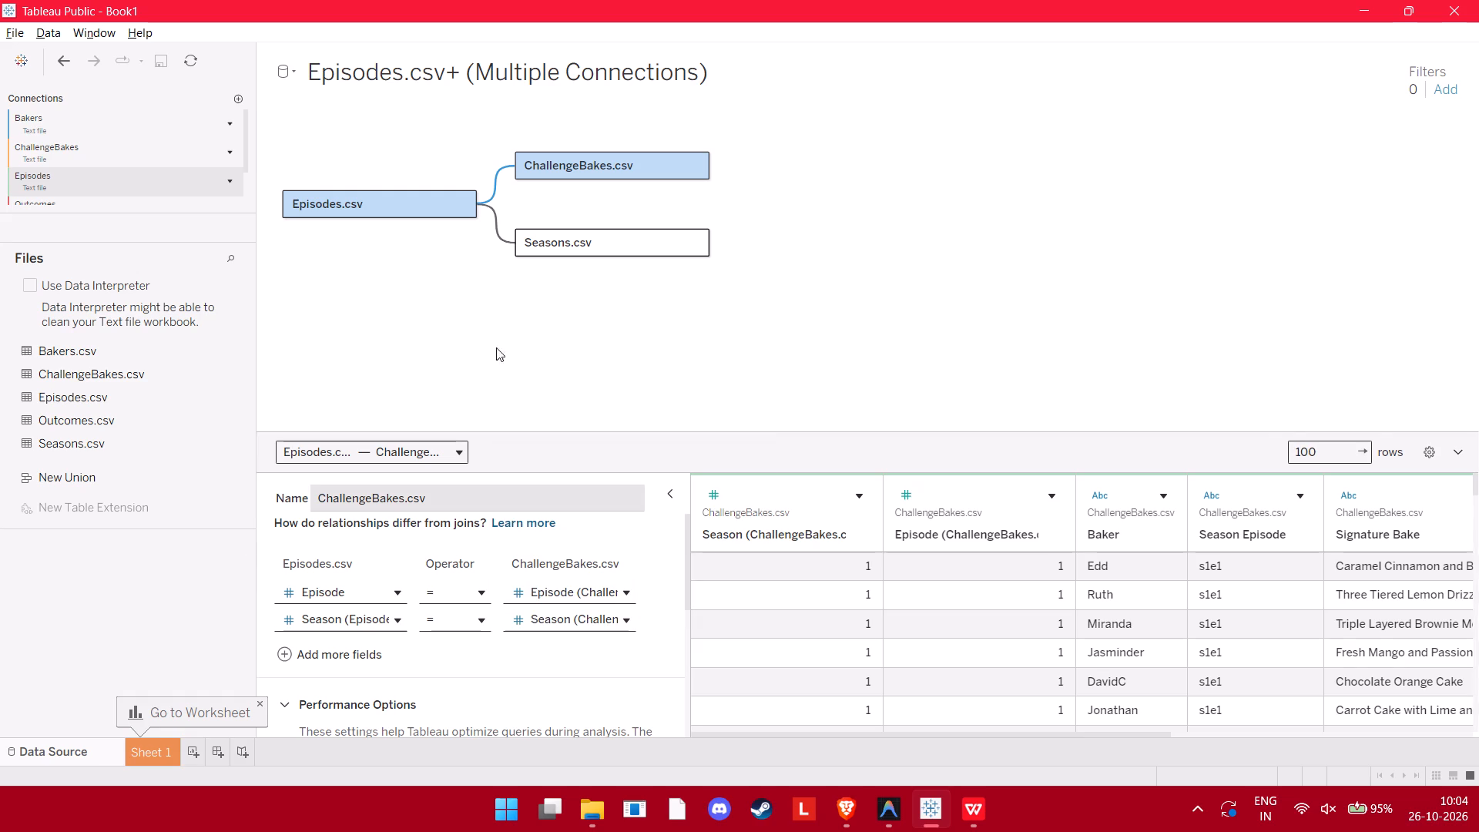
{"action": "left_click", "coordinate": [402, 325]}
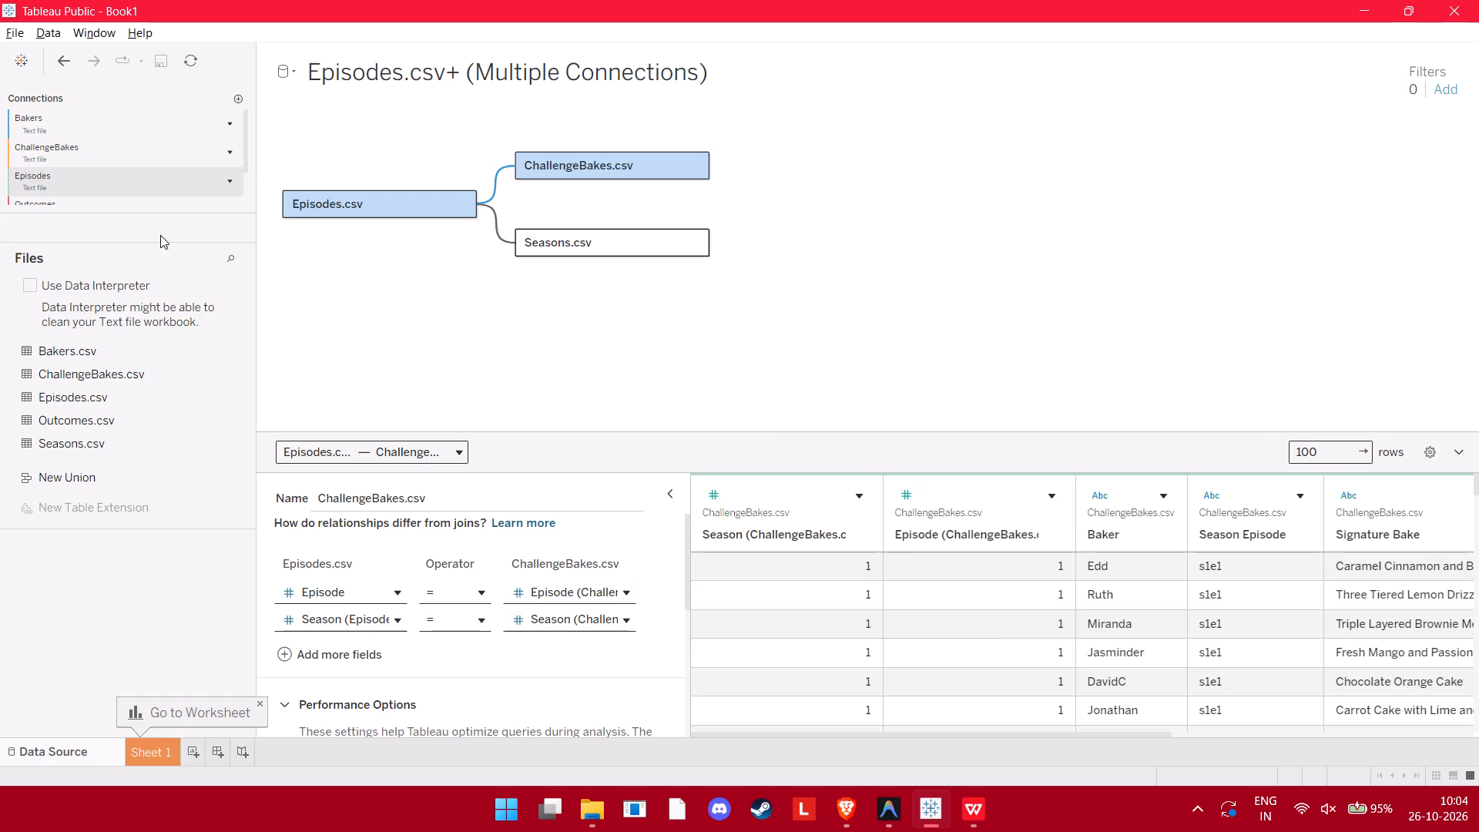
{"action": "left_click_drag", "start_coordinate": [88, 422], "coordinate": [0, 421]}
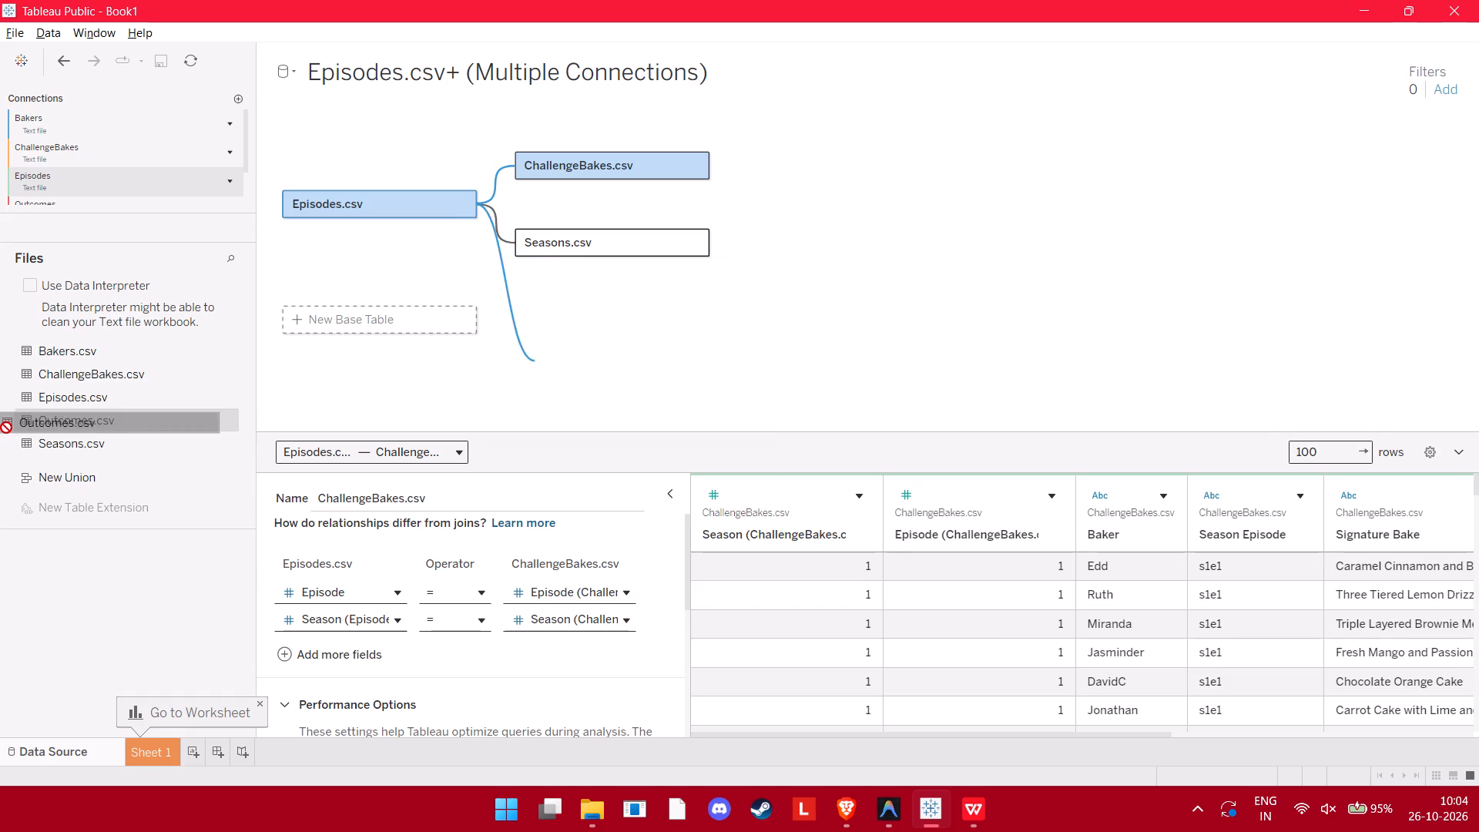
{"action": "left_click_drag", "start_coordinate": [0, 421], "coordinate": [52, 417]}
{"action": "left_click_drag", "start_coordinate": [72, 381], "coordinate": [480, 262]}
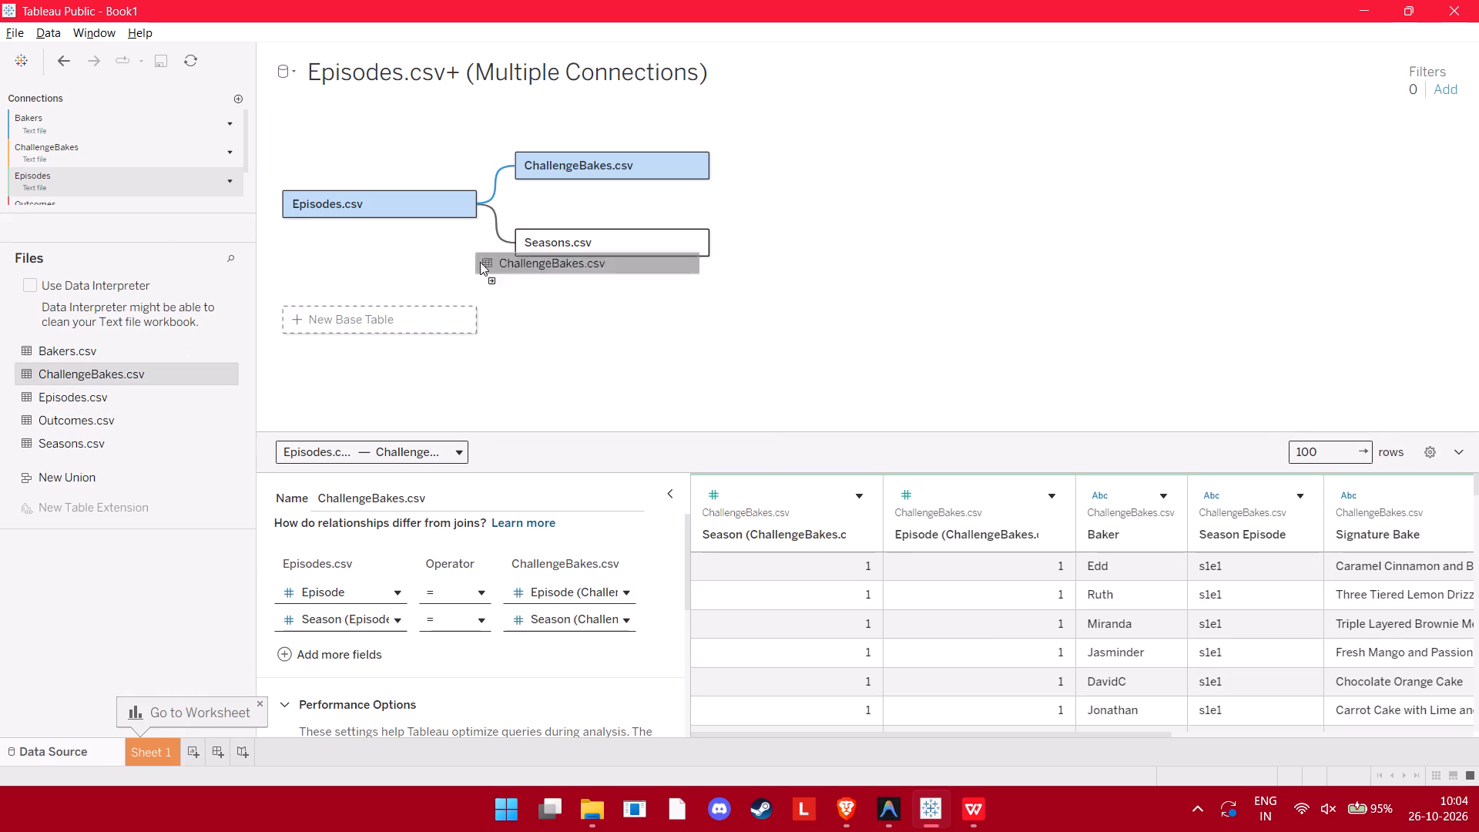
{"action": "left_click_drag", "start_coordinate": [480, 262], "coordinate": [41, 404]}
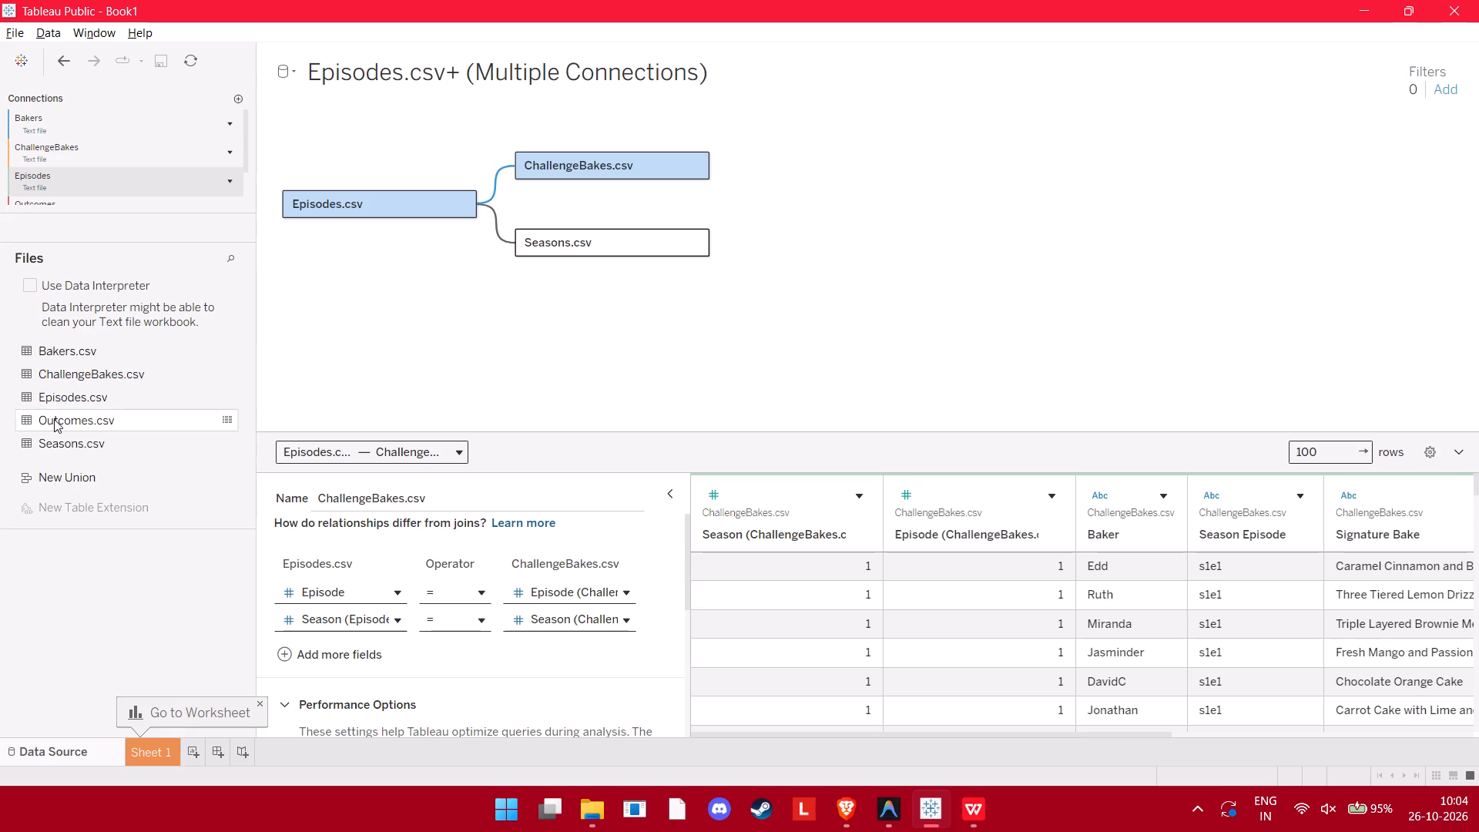
Consult ChatGPT's relationship list, and in Tableau relate Bakers.csv to ChallengeBakes.csv with Baker = Baker (Bakers.csv).
{"action": "key", "text": "alt+Tab"}
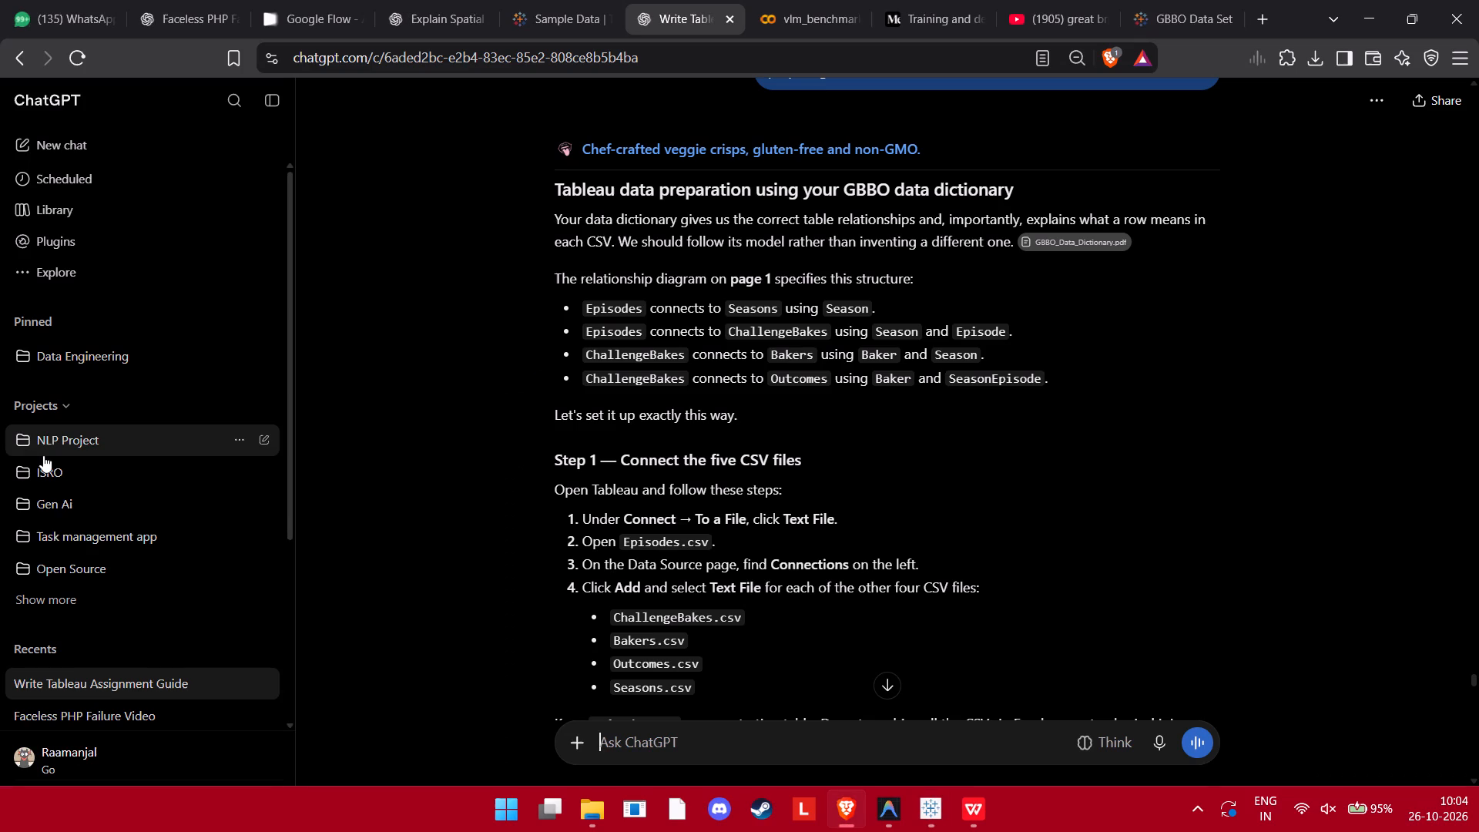
{"action": "key", "text": "alt+Tab"}
{"action": "left_click_drag", "start_coordinate": [75, 347], "coordinate": [332, 314]}
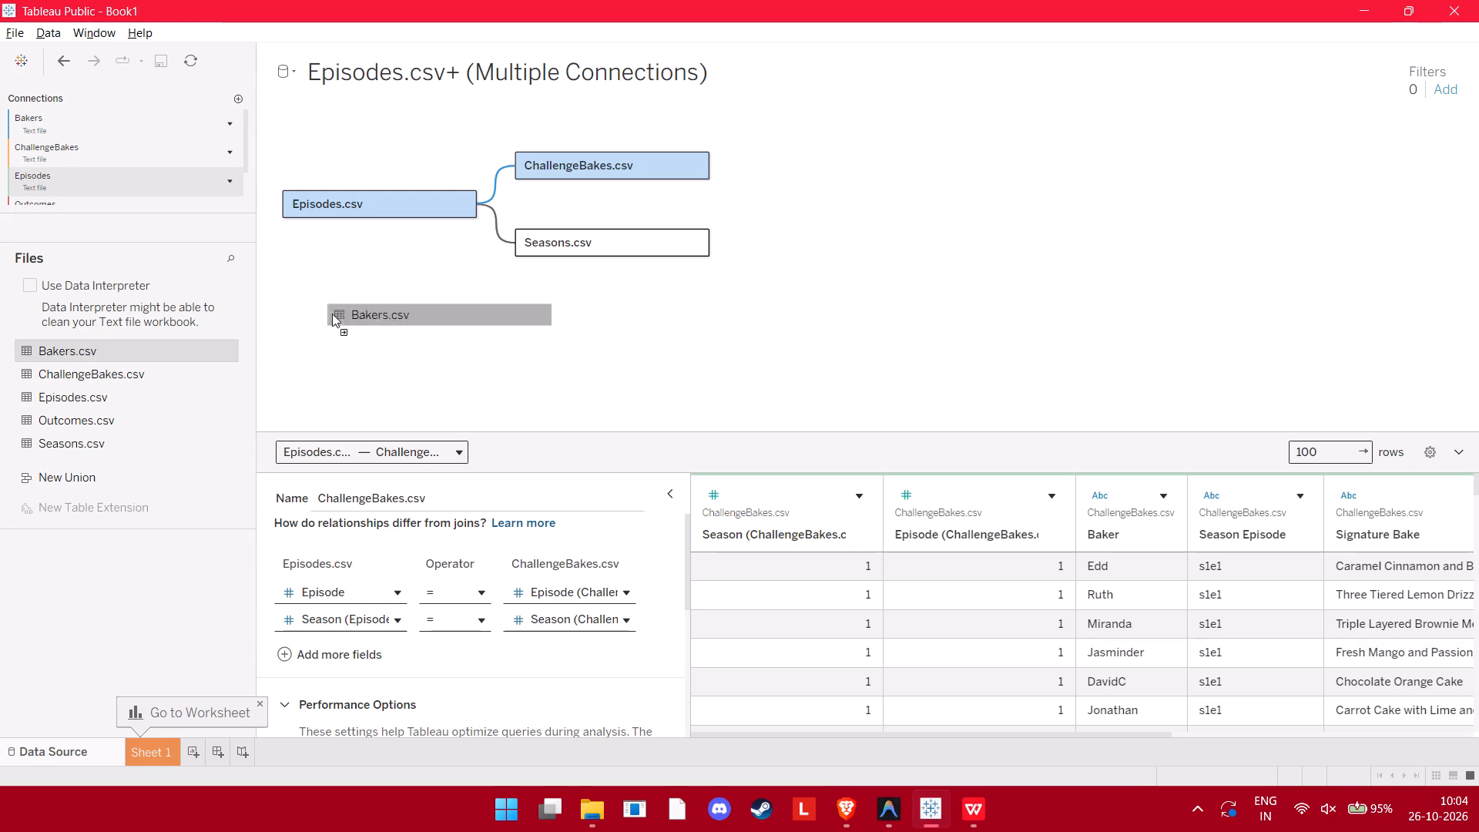
{"action": "left_click_drag", "start_coordinate": [332, 314], "coordinate": [804, 162]}
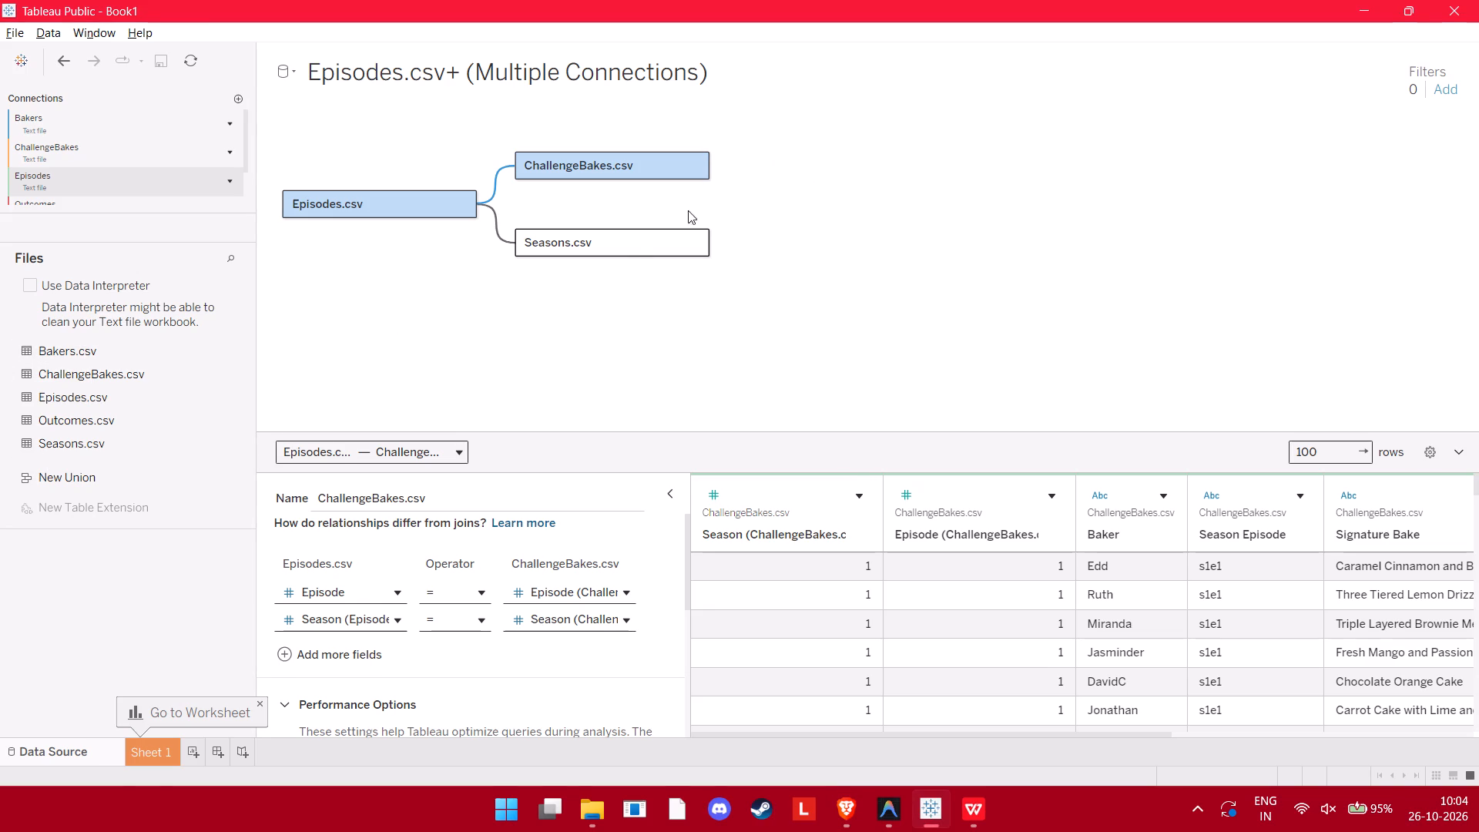
{"action": "key", "text": "alt+Tab"}
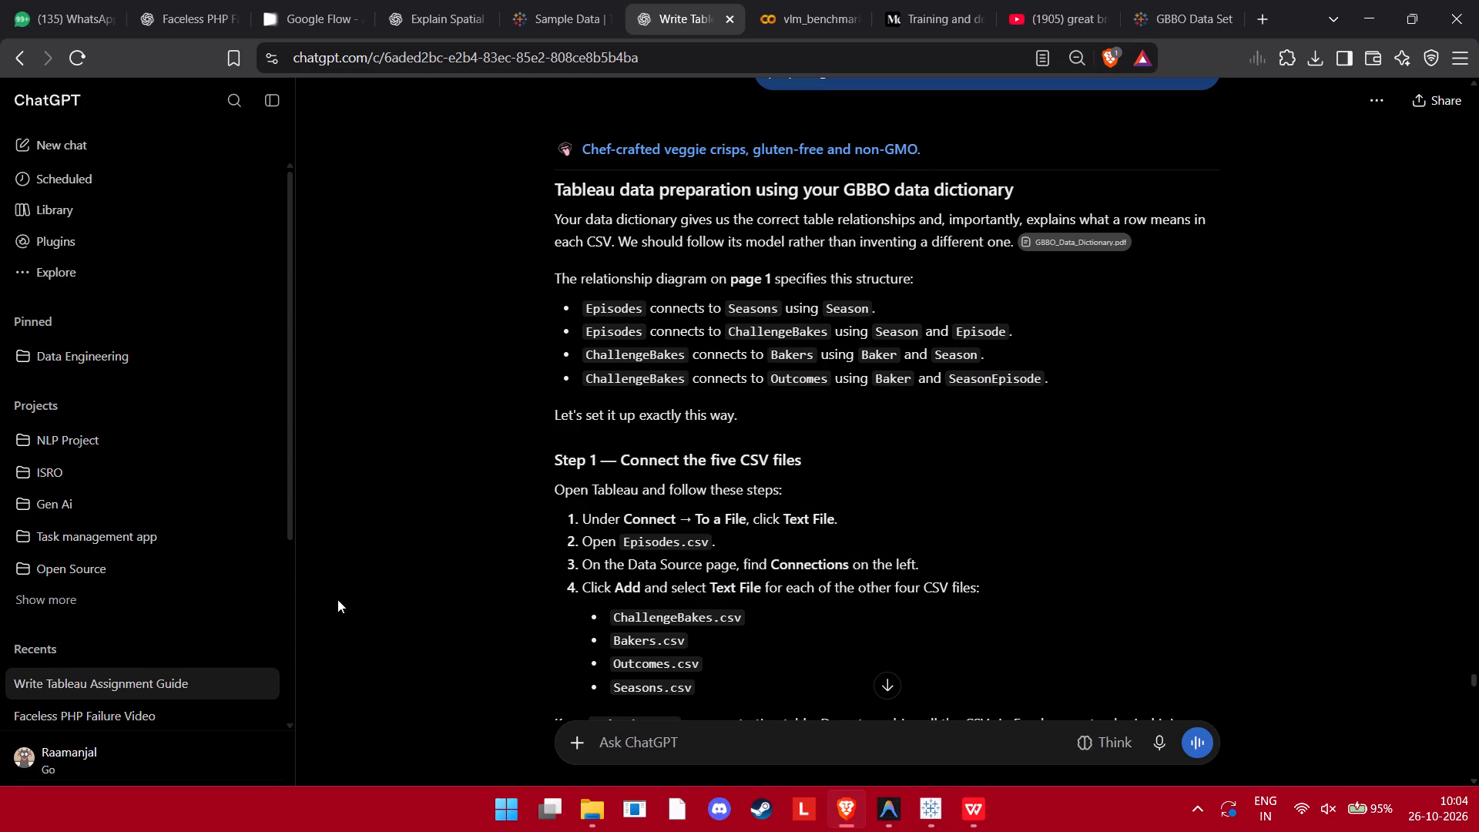
{"action": "key", "text": "alt+Tab"}
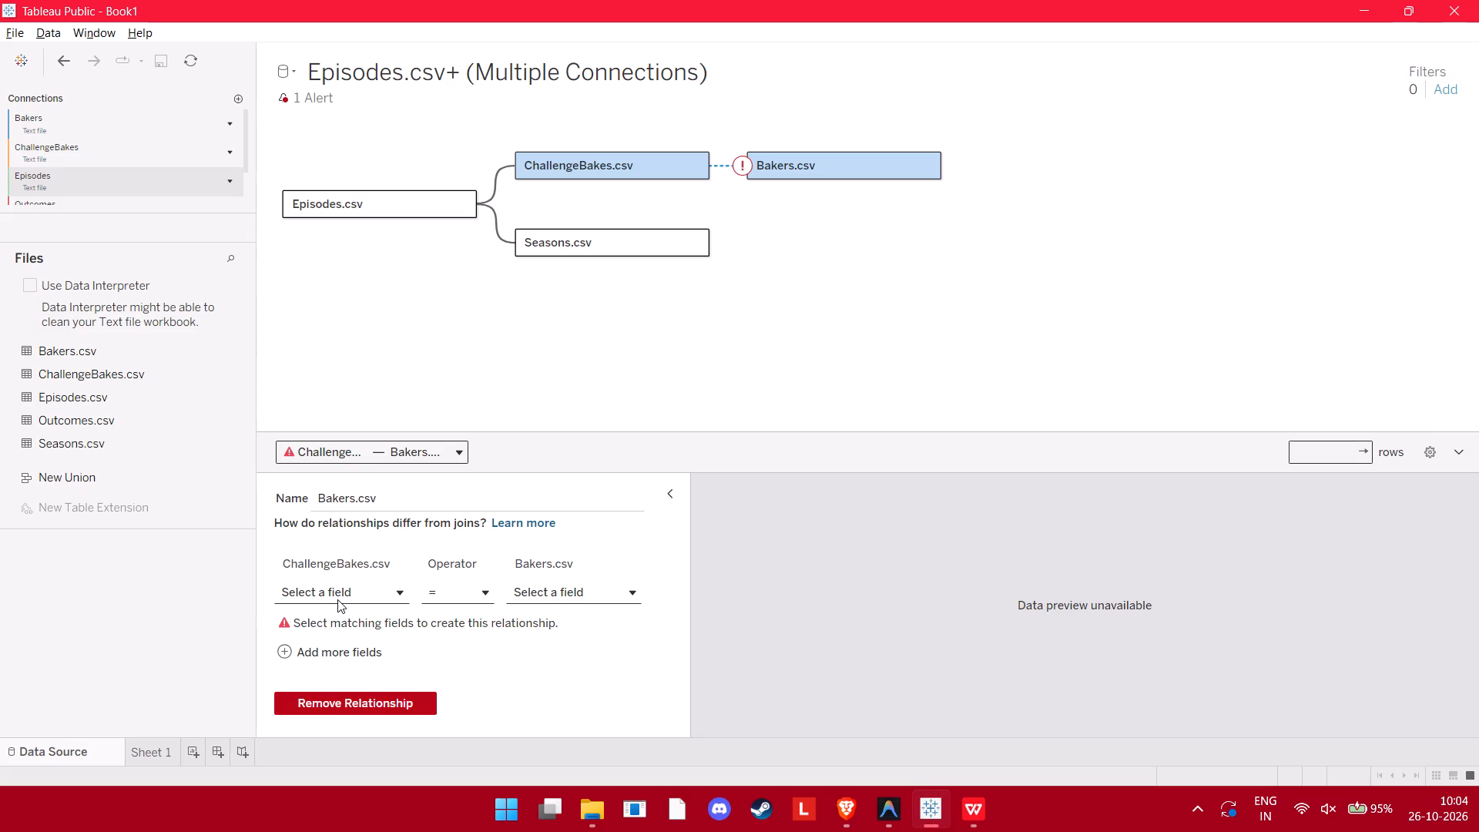
{"action": "key", "text": "alt+Tab"}
{"action": "key", "text": "alt+Tab"}
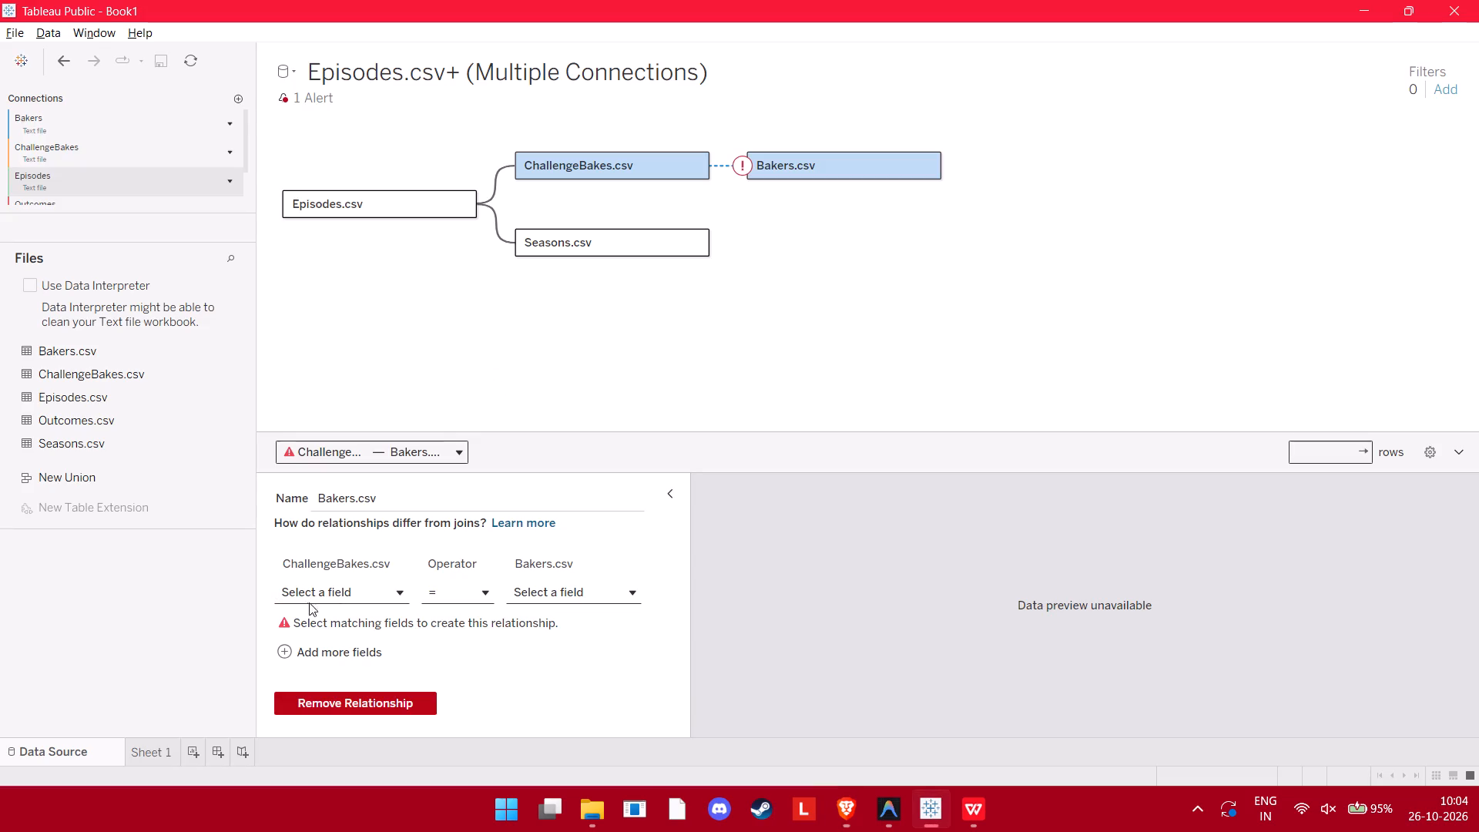
{"action": "left_click", "coordinate": [297, 594]}
{"action": "left_click", "coordinate": [397, 422]}
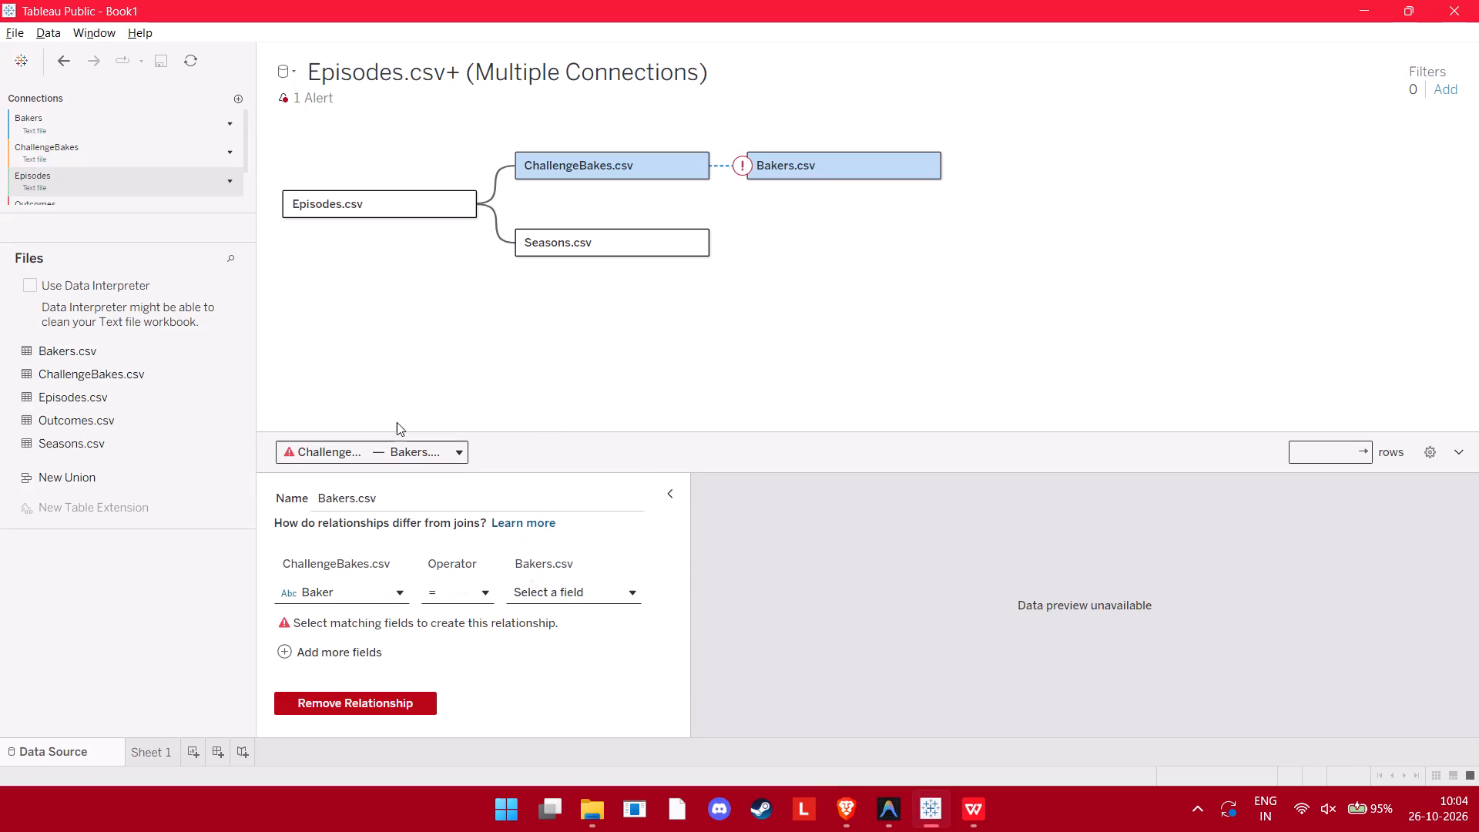
{"action": "left_click", "coordinate": [519, 596]}
{"action": "left_click", "coordinate": [596, 431]}
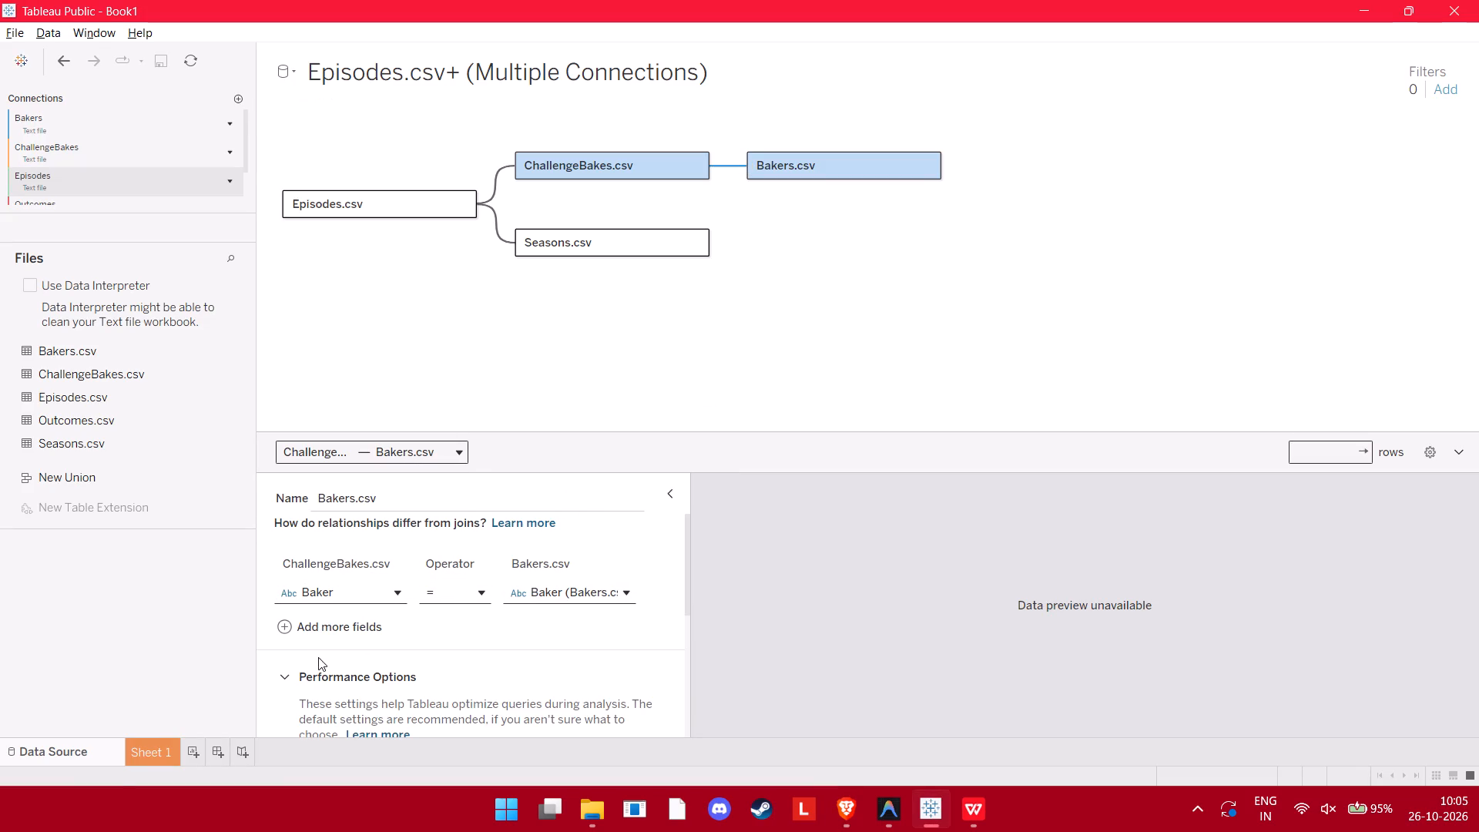
Add a second ChallengeBakes–Bakers field match: Season (ChallengeBakes.csv) = Season (Bakers.csv).
{"action": "left_click", "coordinate": [323, 631]}
{"action": "left_click", "coordinate": [326, 626]}
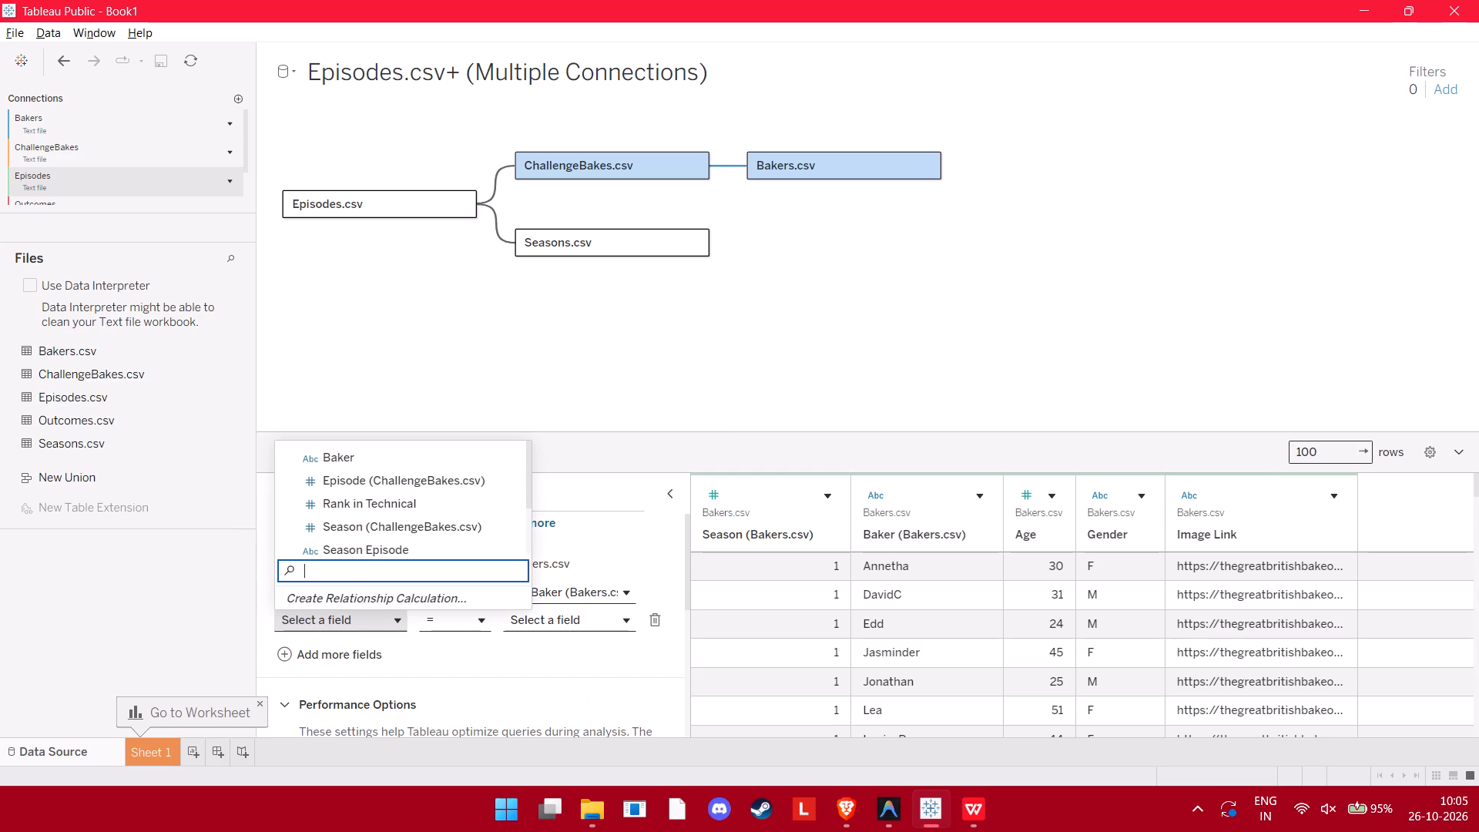
{"action": "left_click", "coordinate": [418, 529]}
{"action": "left_click", "coordinate": [522, 615]}
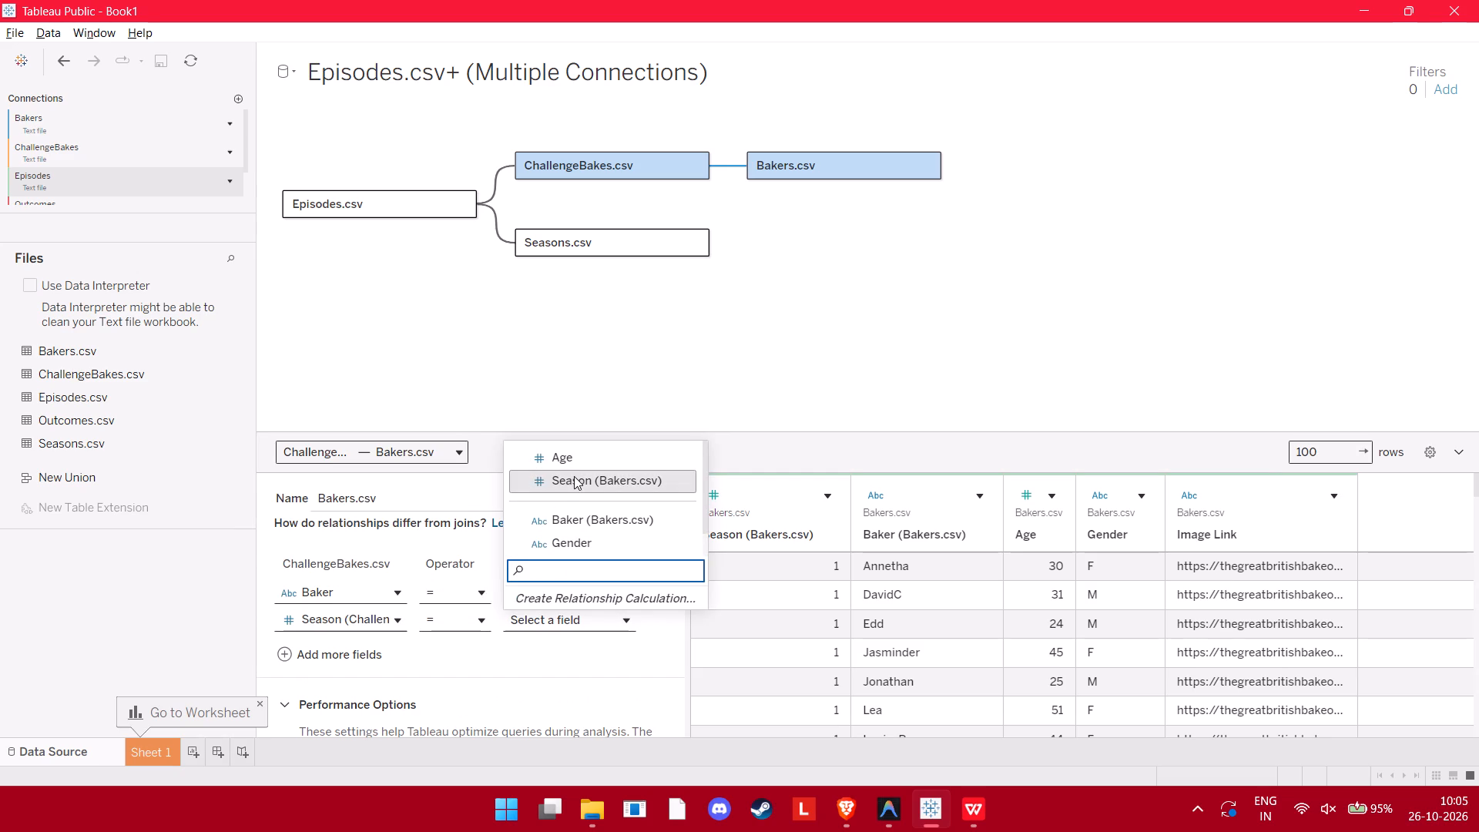
{"action": "left_click", "coordinate": [575, 475]}
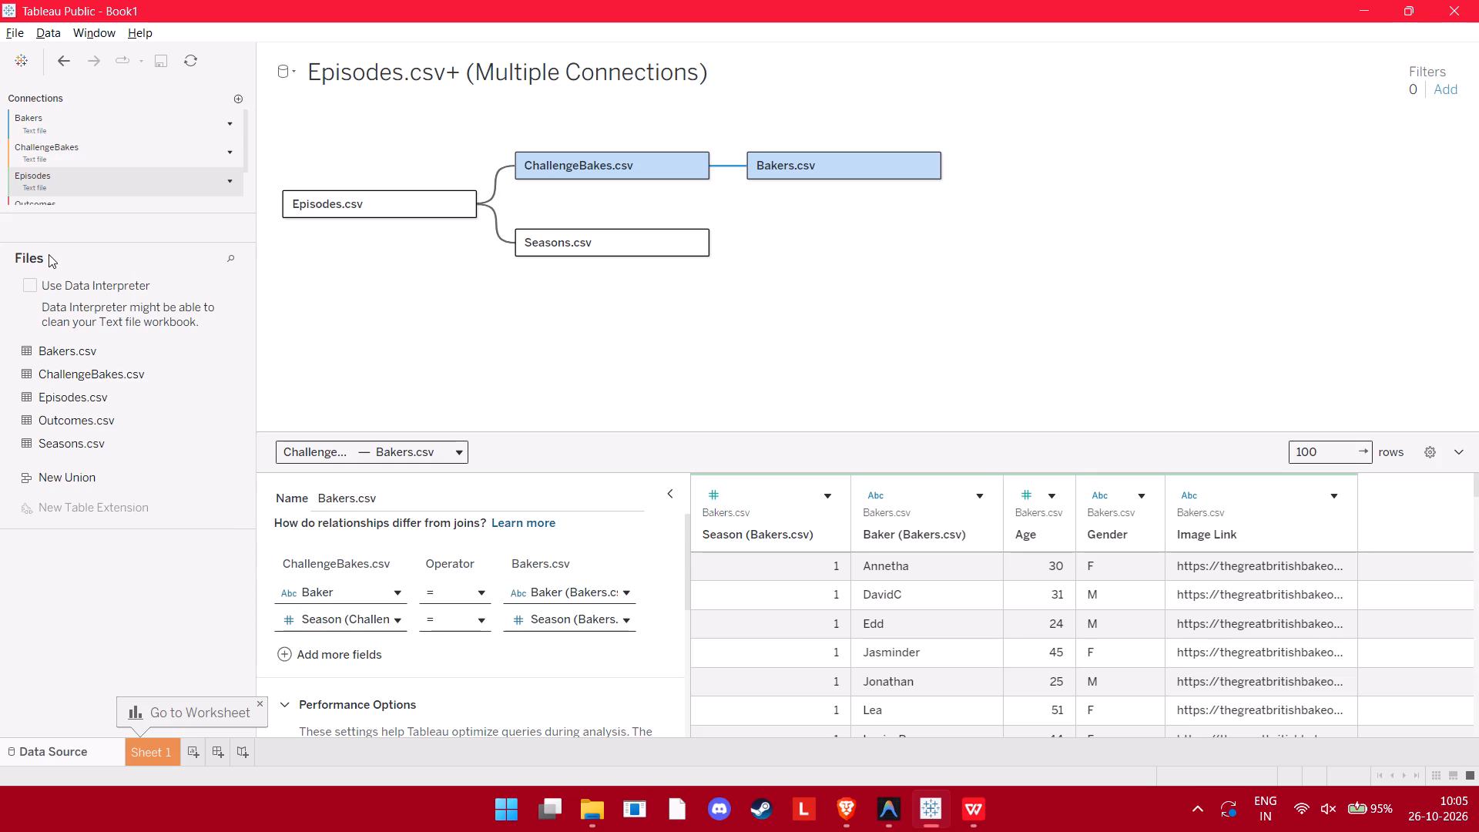
Recheck ChatGPT's relationship list, and in Tableau relate Outcomes.csv to ChallengeBakes.csv with Baker = Baker (Outcomes.csv).
{"action": "key", "text": "alt+Tab"}
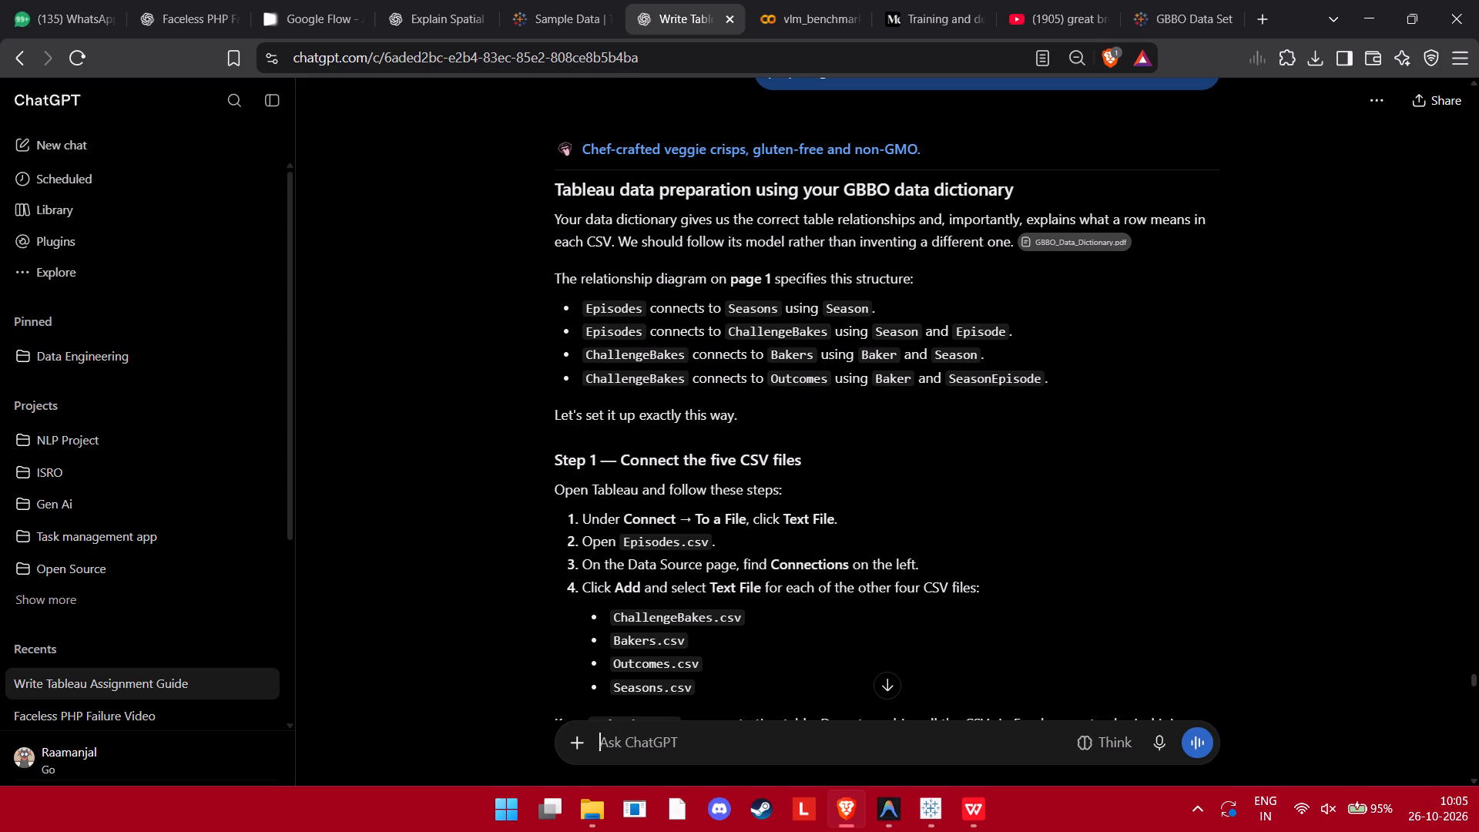
{"action": "key", "text": "alt+Tab"}
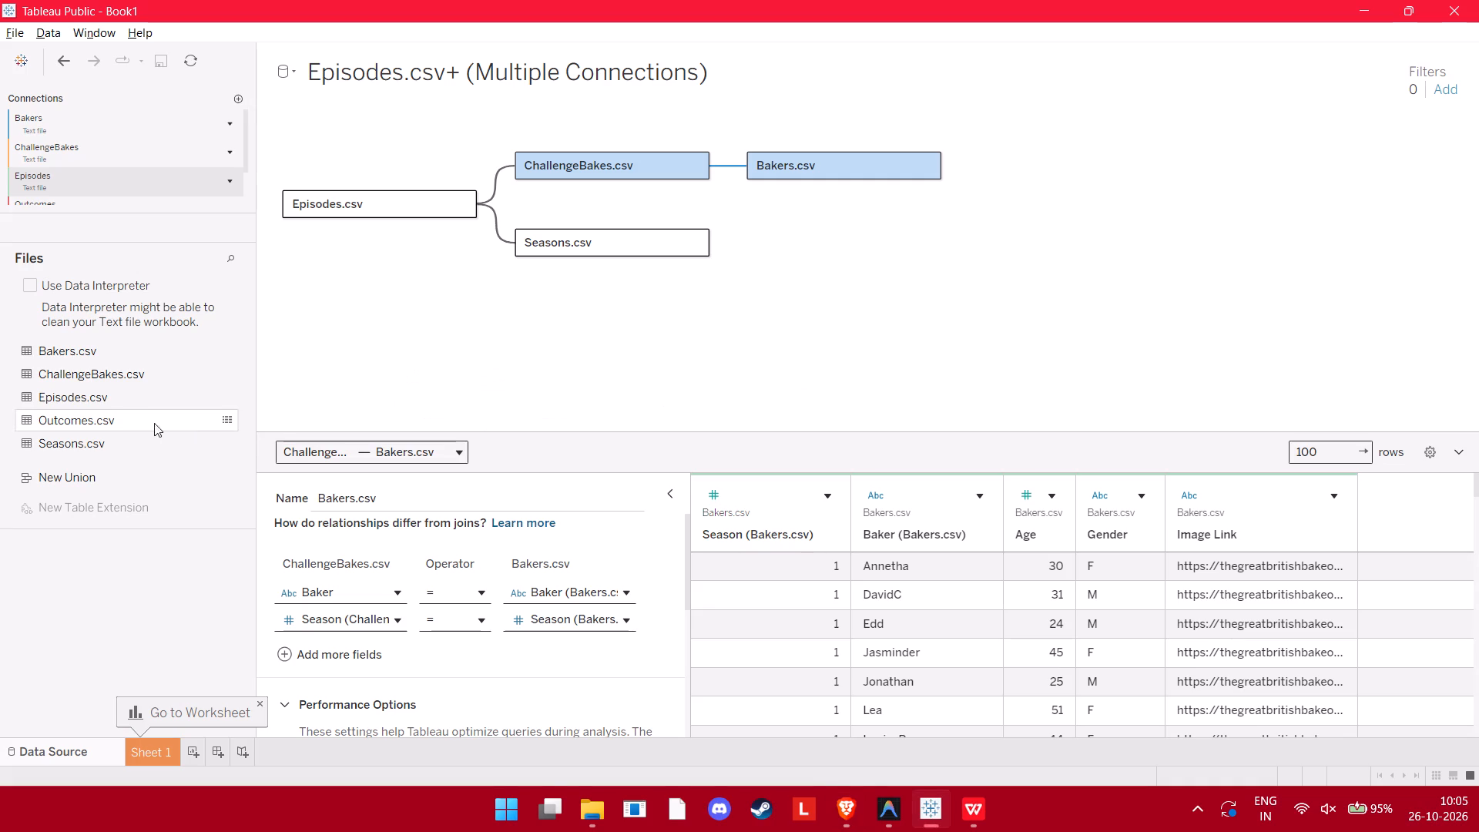
{"action": "left_click_drag", "start_coordinate": [115, 421], "coordinate": [941, 163]}
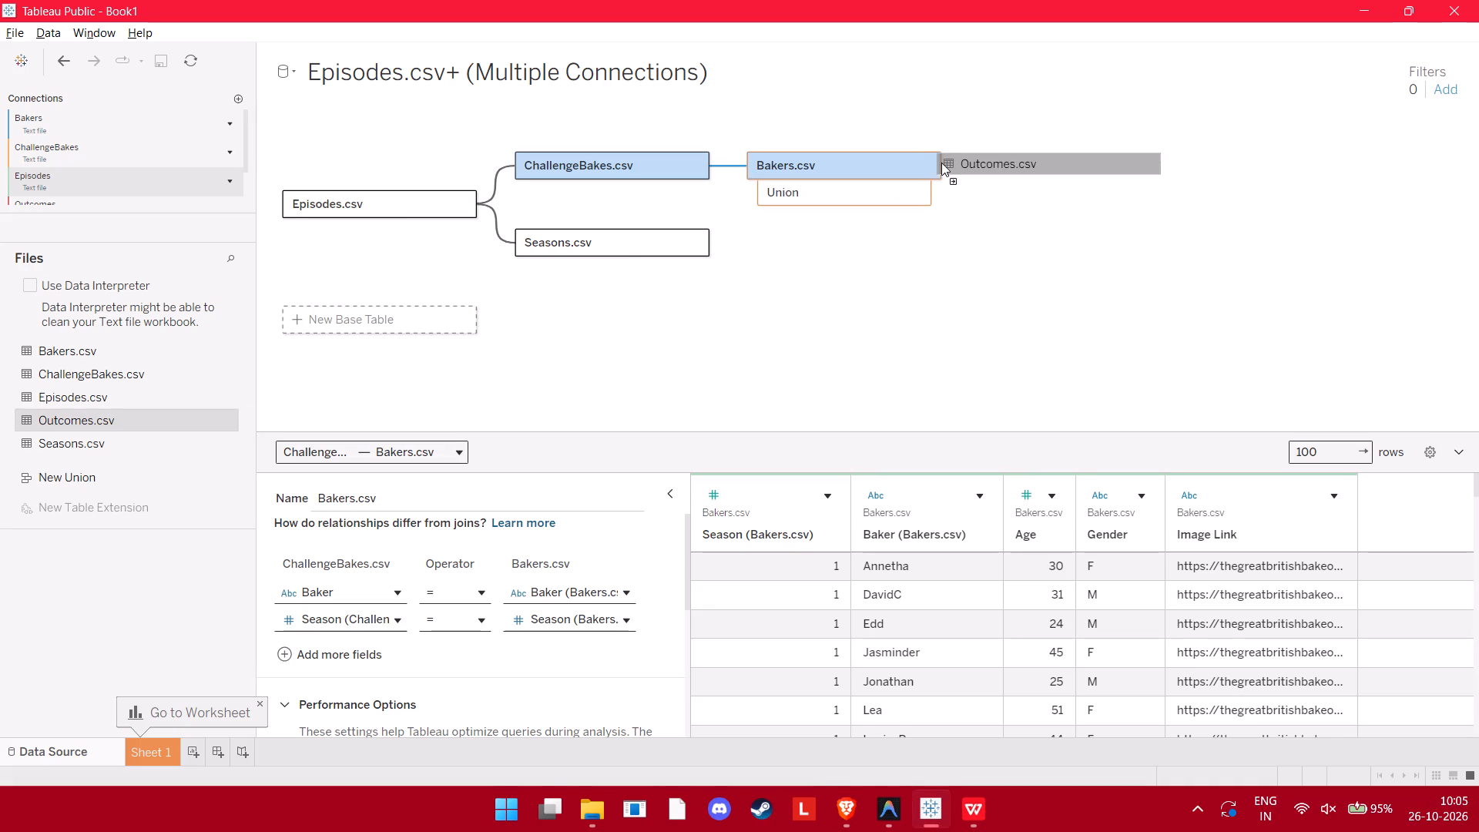
{"action": "left_click_drag", "start_coordinate": [941, 163], "coordinate": [757, 205]}
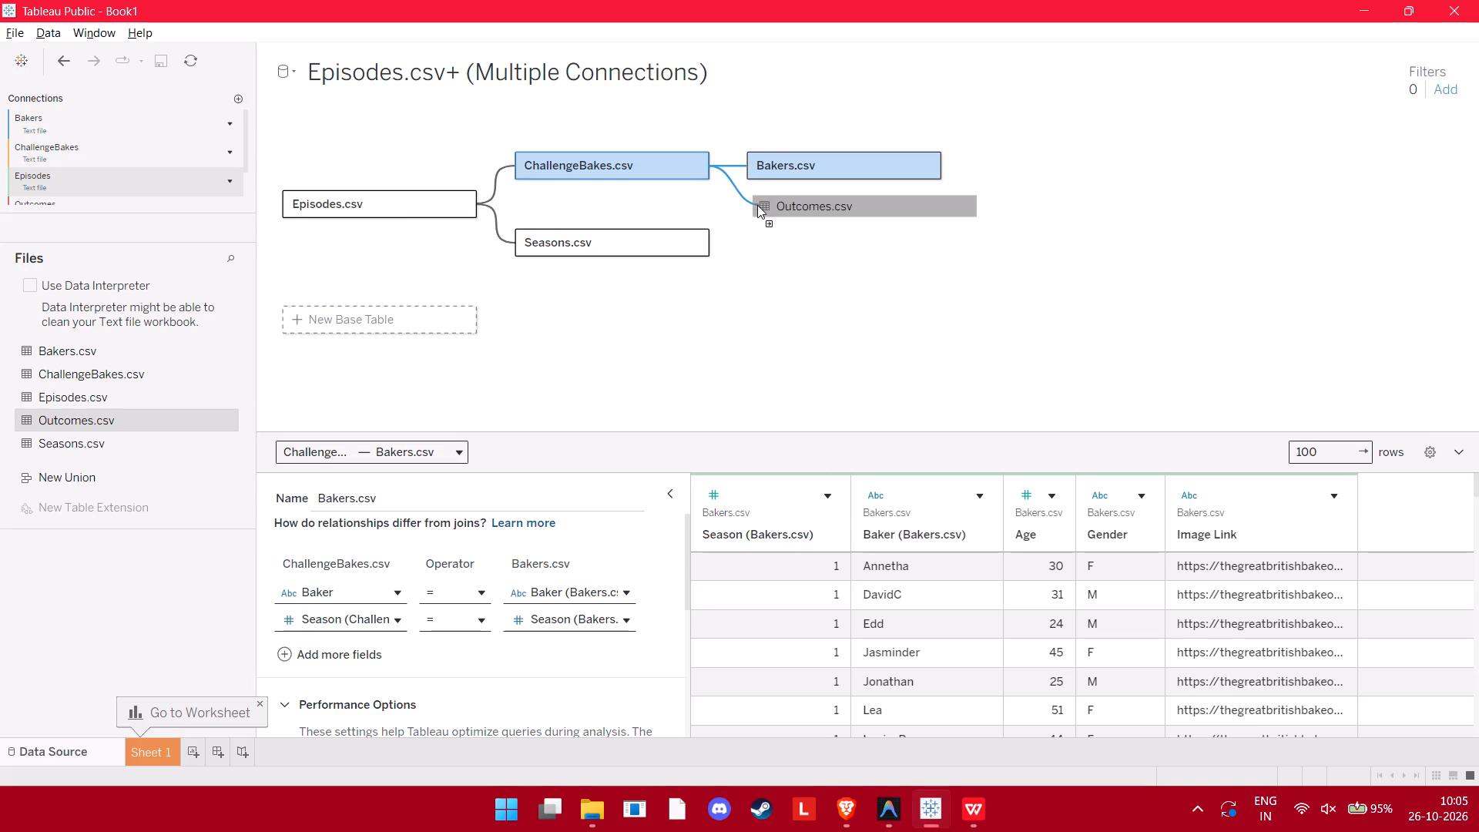
{"action": "left_click_drag", "start_coordinate": [757, 205], "coordinate": [746, 209]}
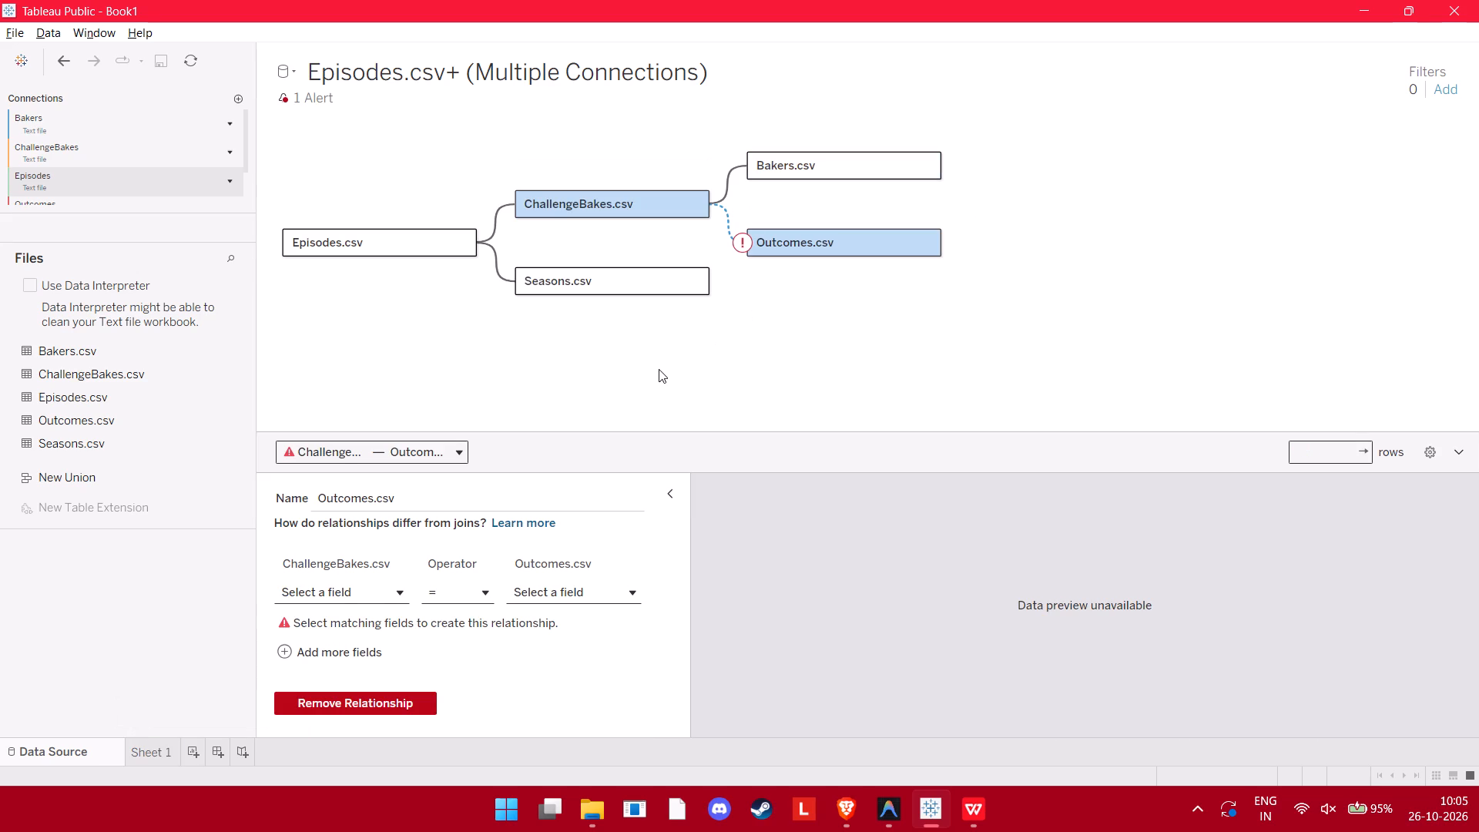
{"action": "key", "text": "alt+Tab"}
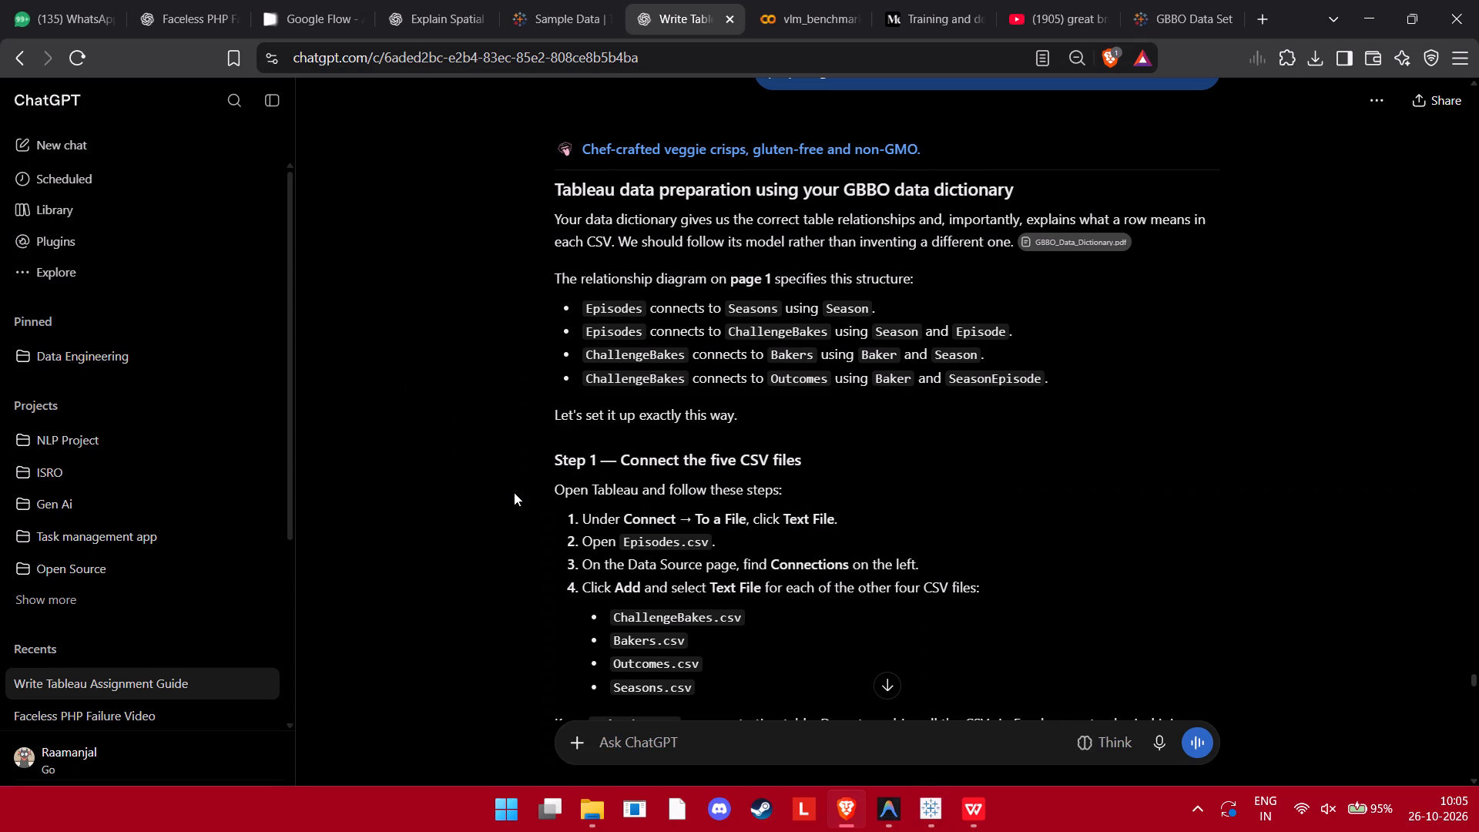
{"action": "key", "text": "alt+Tab"}
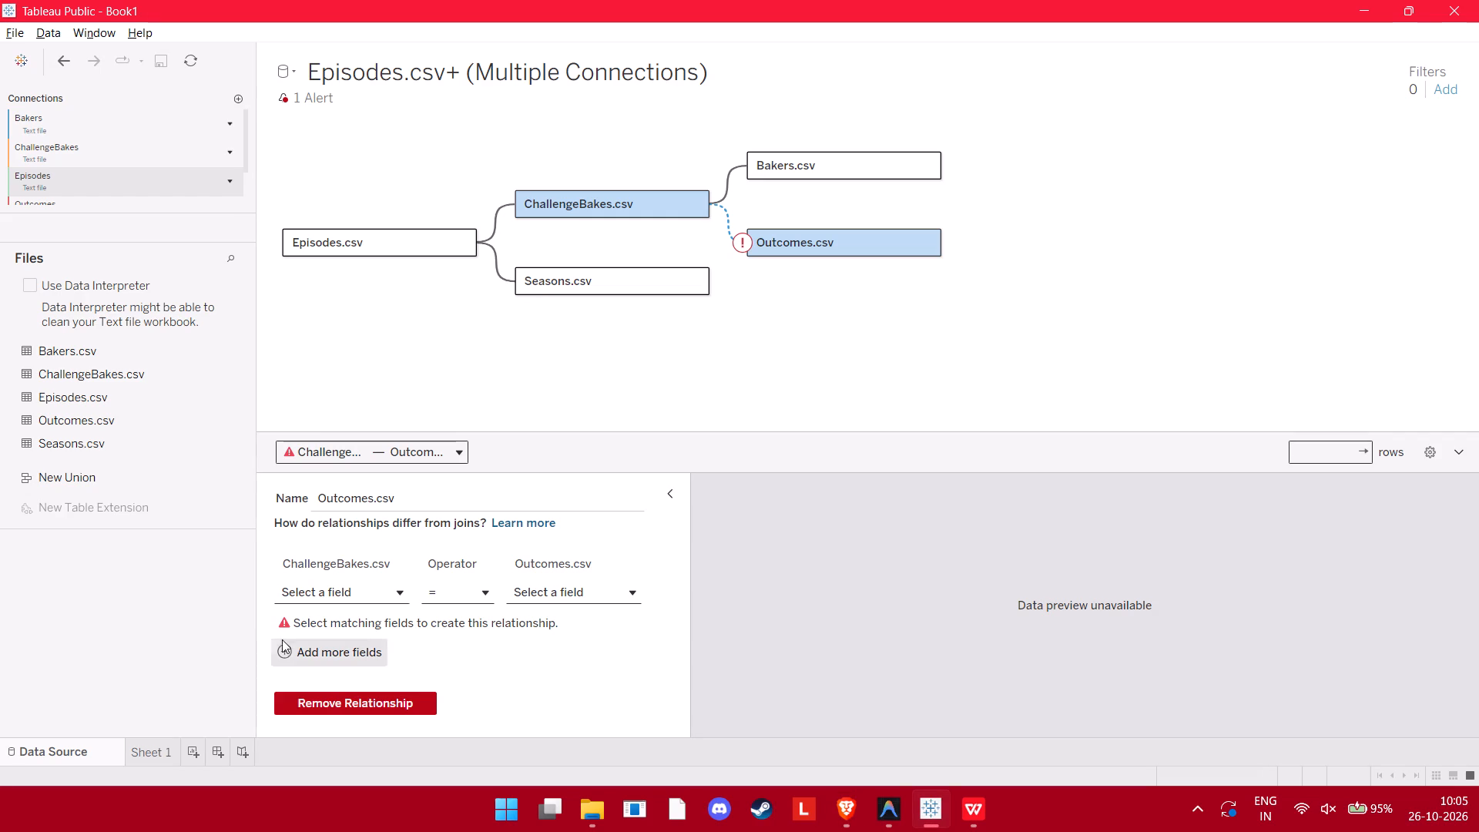
{"action": "left_click", "coordinate": [311, 586]}
{"action": "left_click", "coordinate": [387, 428]}
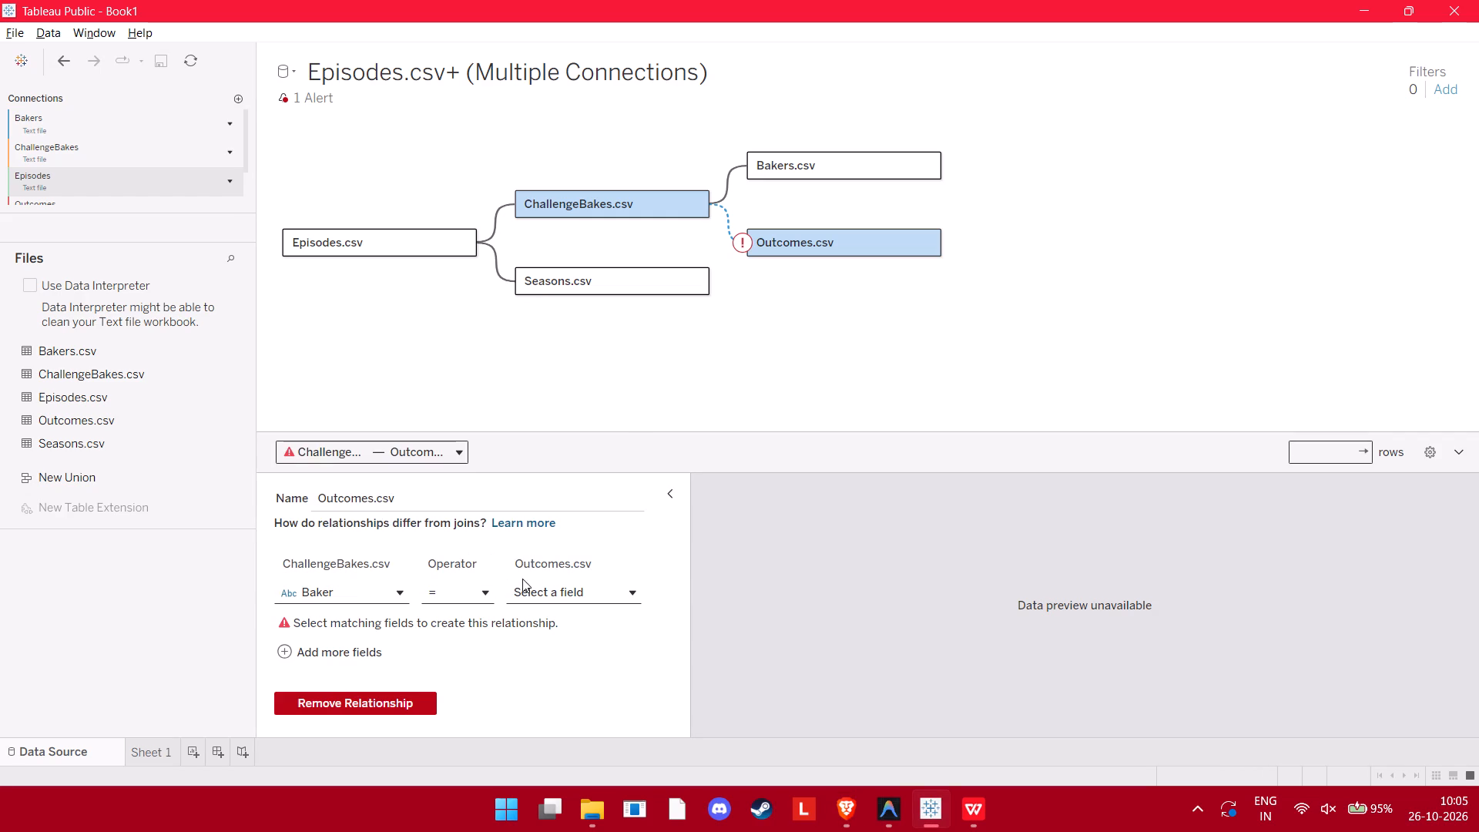
{"action": "left_click", "coordinate": [527, 585]}
{"action": "left_click", "coordinate": [569, 459]}
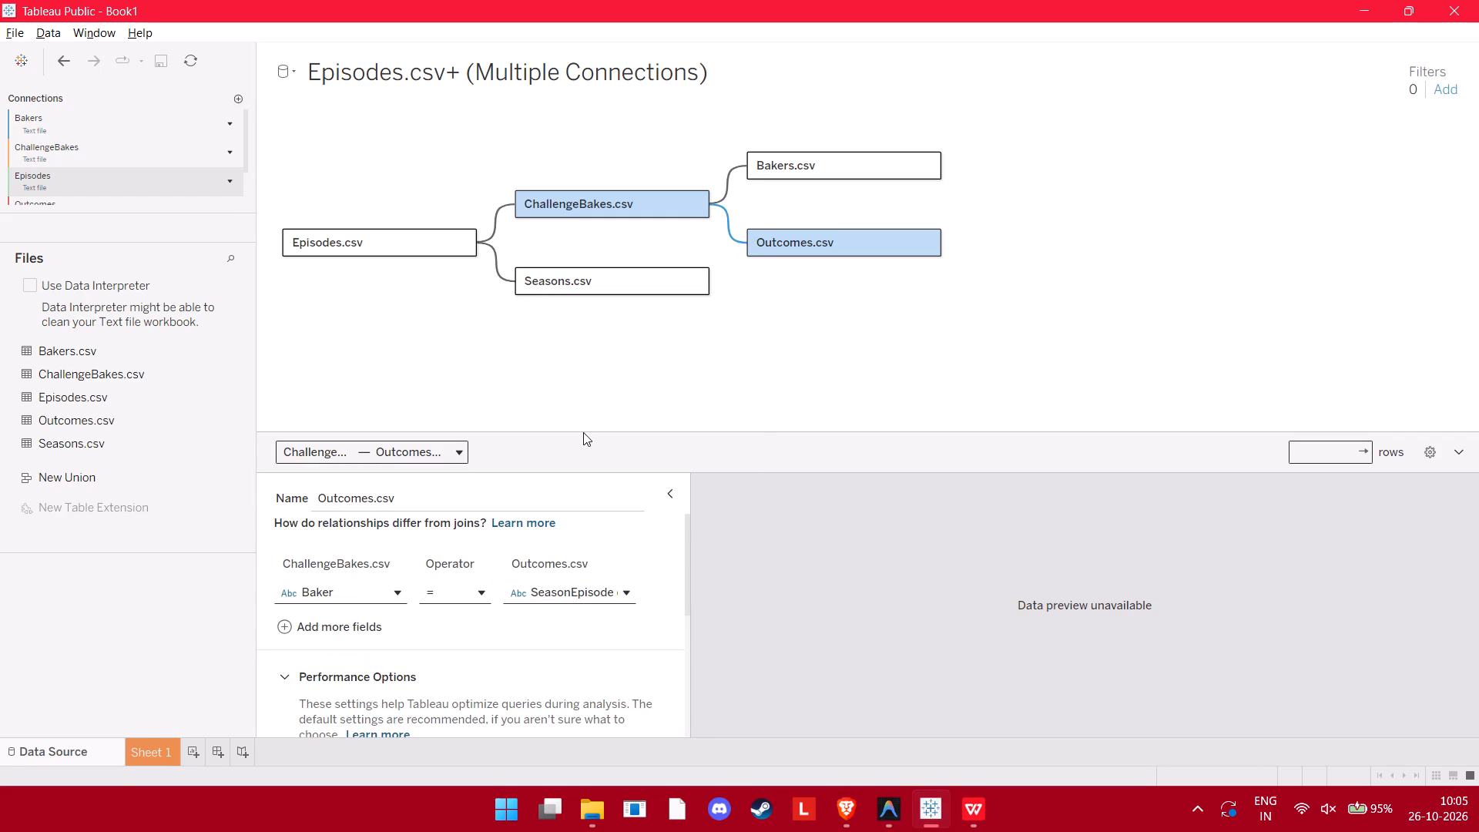
{"action": "left_click", "coordinate": [586, 600]}
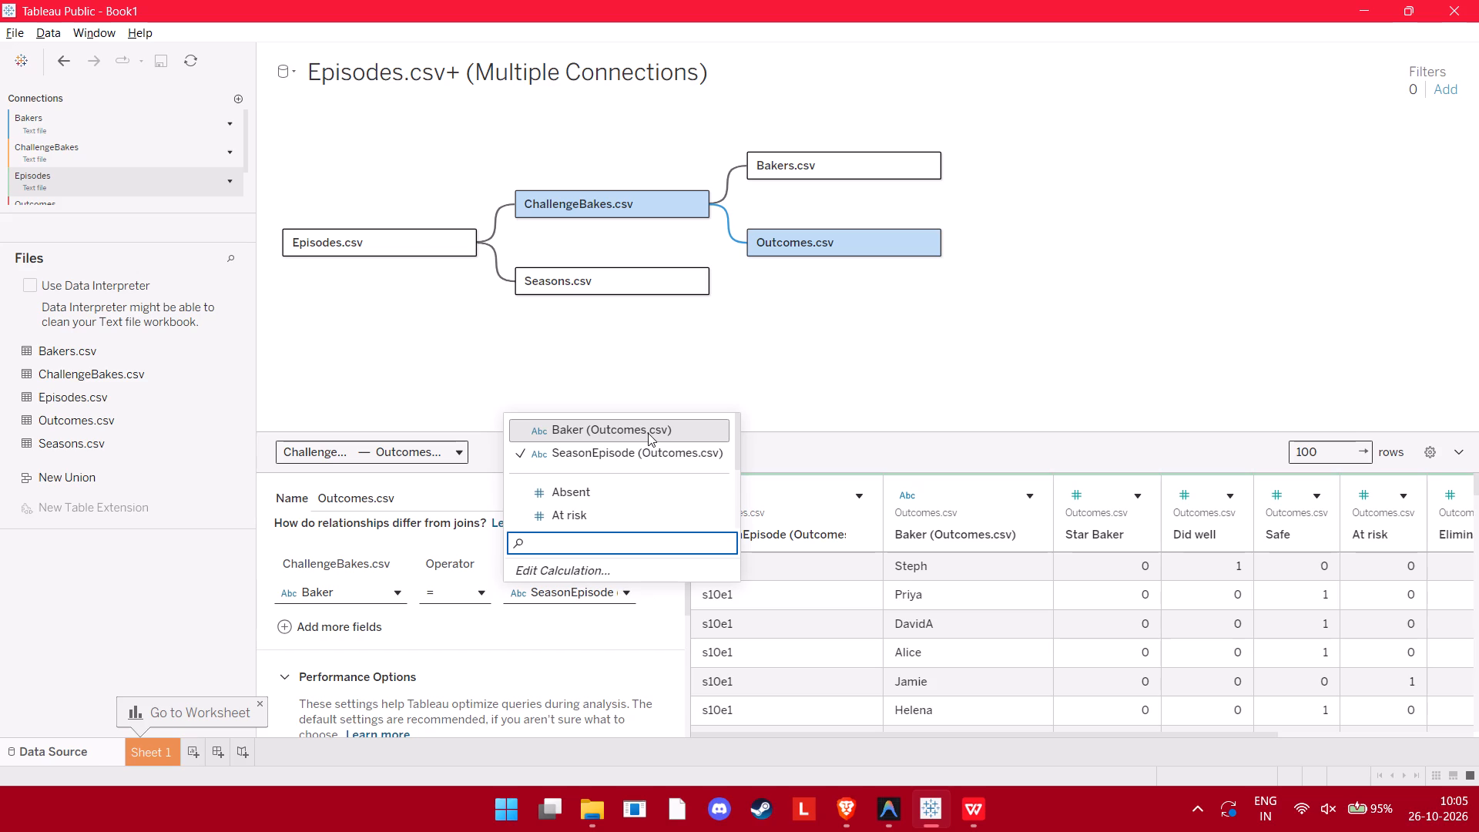
{"action": "left_click", "coordinate": [648, 433]}
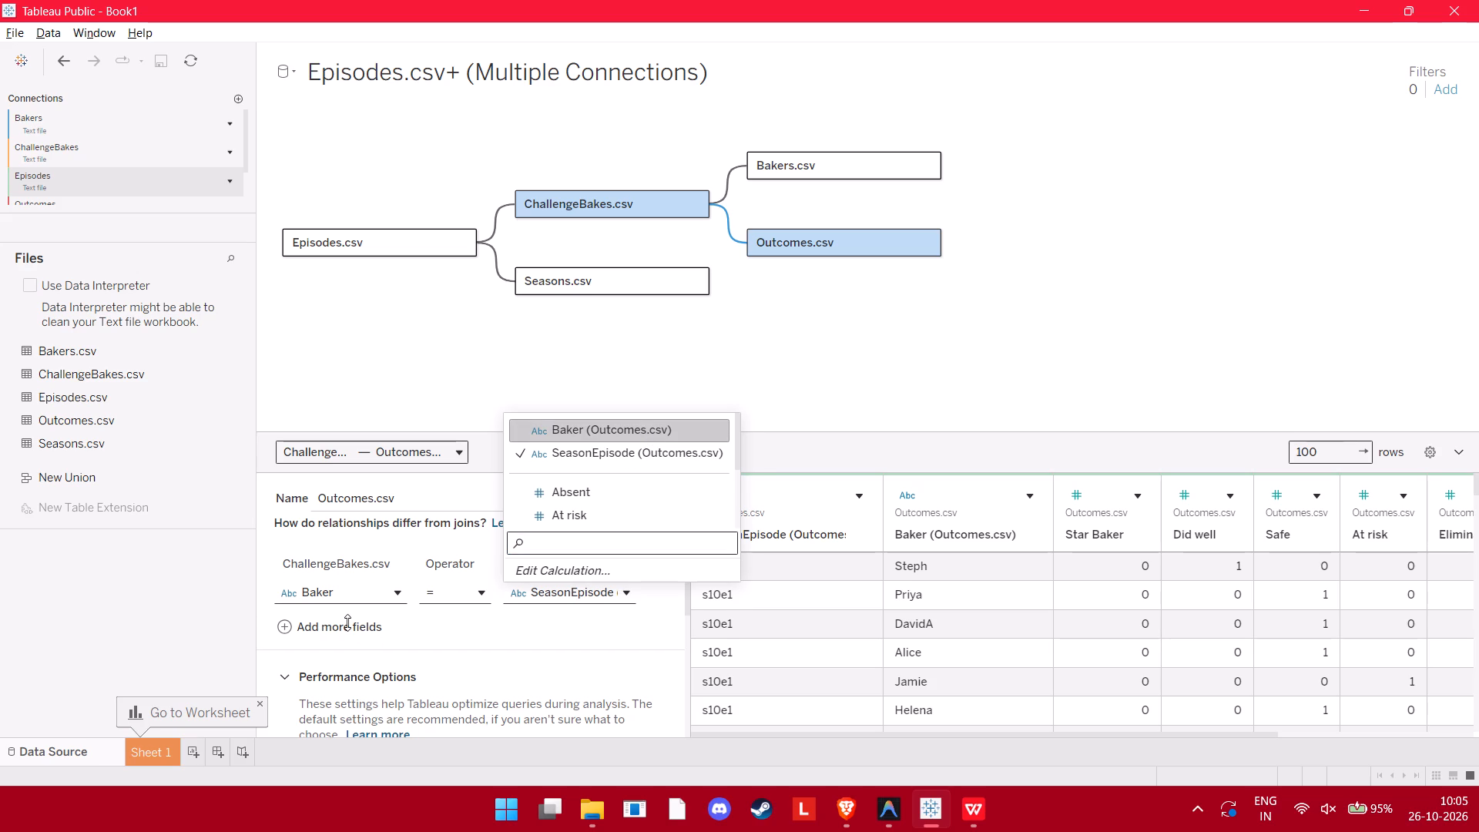
Add a second ChallengeBakes–Outcomes field match, checking it against ChatGPT's list: Season Episode = SeasonEpisode (Outcomes.csv).
{"action": "left_click", "coordinate": [350, 636]}
{"action": "left_click", "coordinate": [352, 621]}
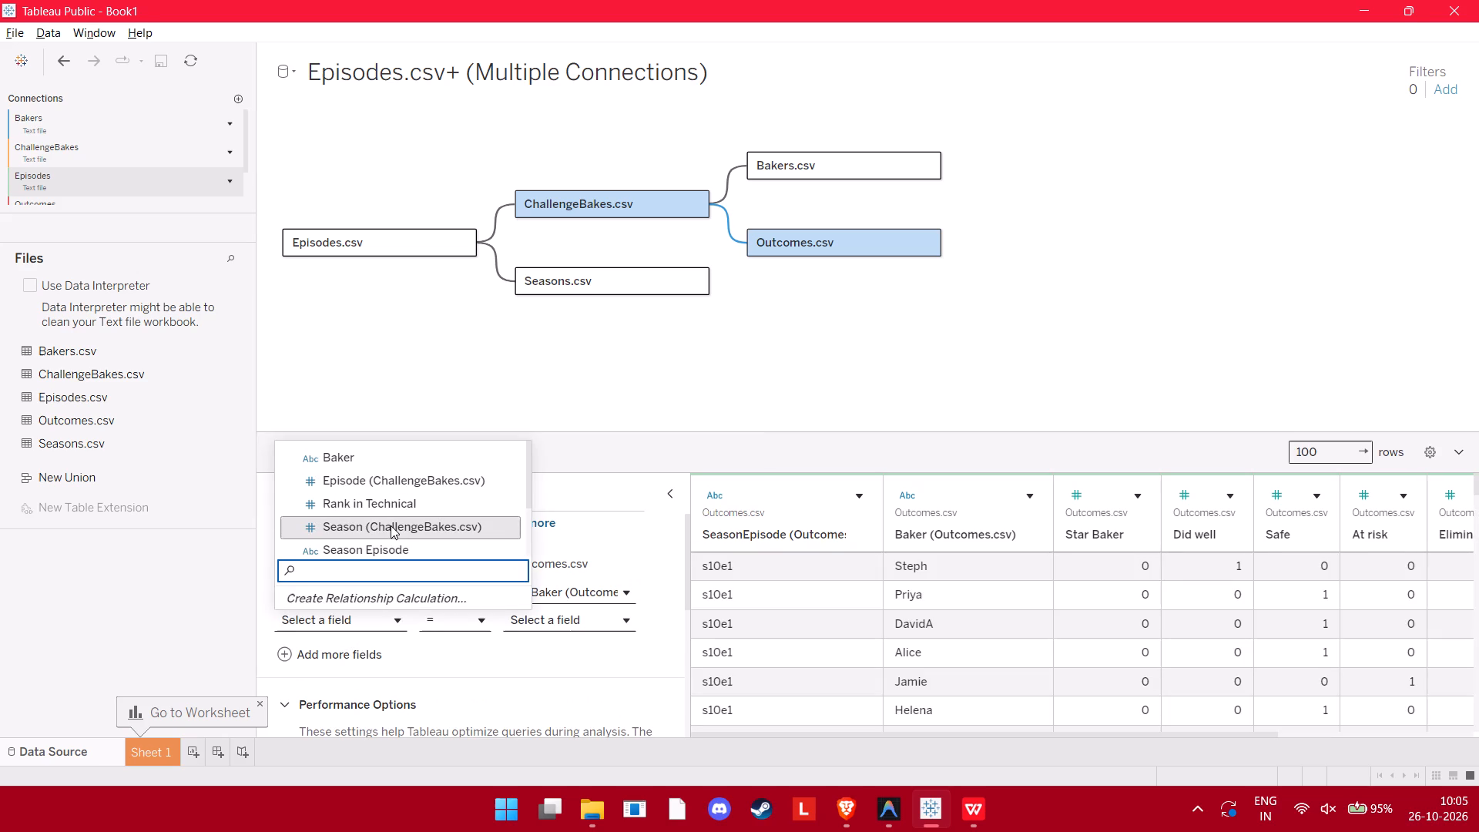
{"action": "key", "text": "alt+Tab"}
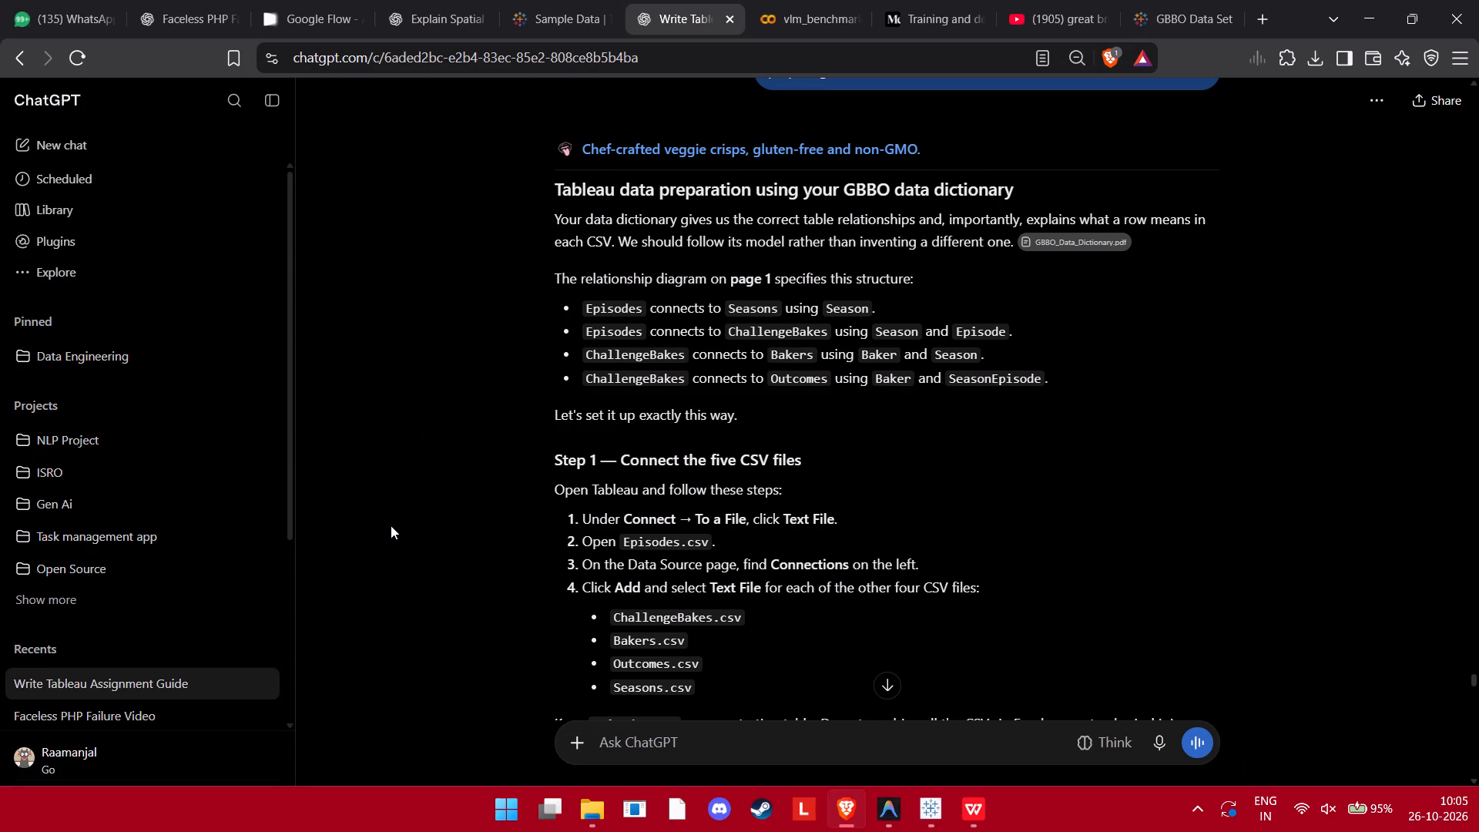
{"action": "key", "text": "alt+Tab"}
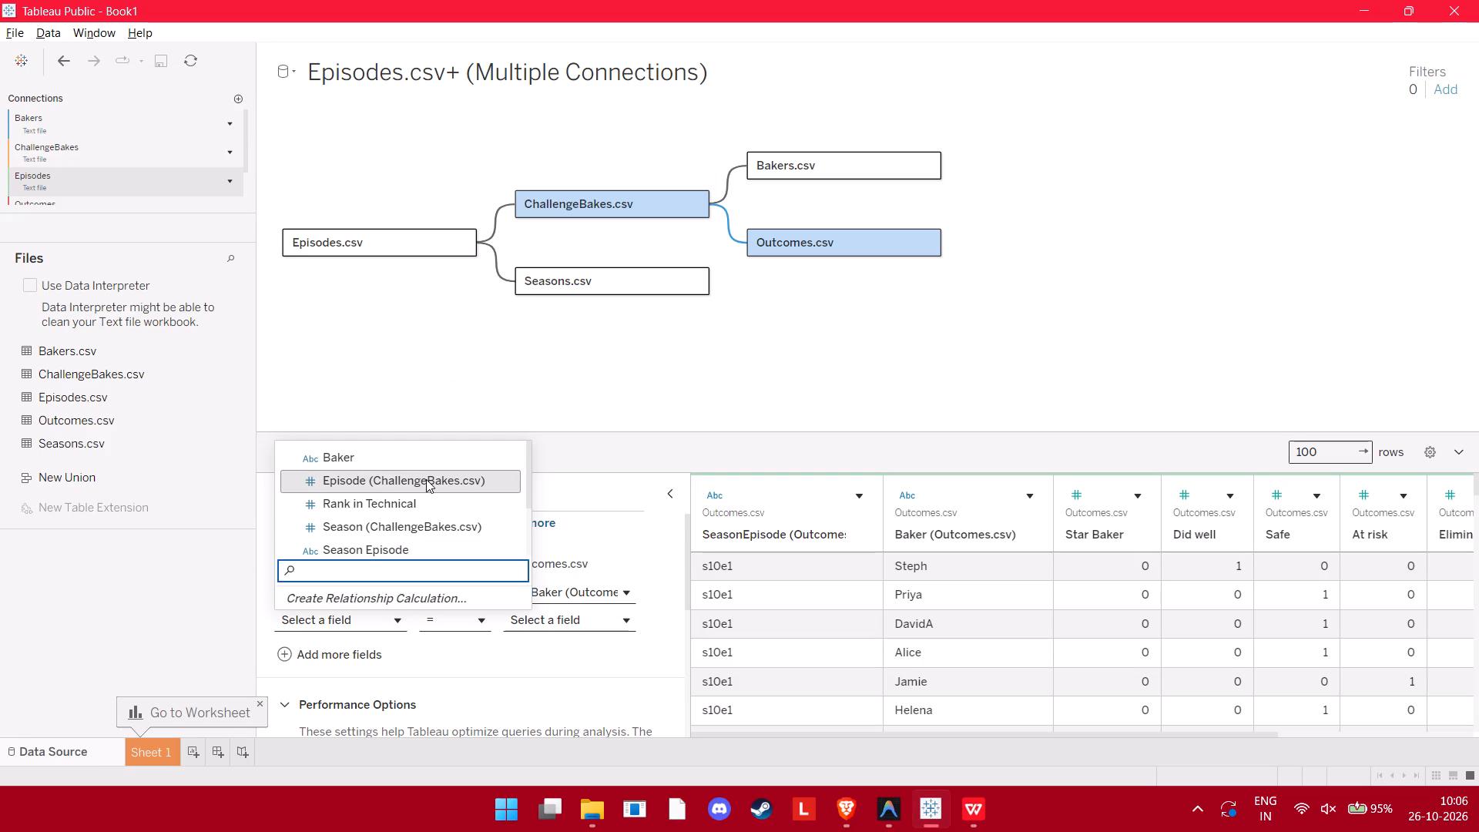
{"action": "scroll", "coordinate": [426, 479], "scroll_direction": "down", "scroll_amount": 1}
{"action": "left_click", "coordinate": [403, 498]}
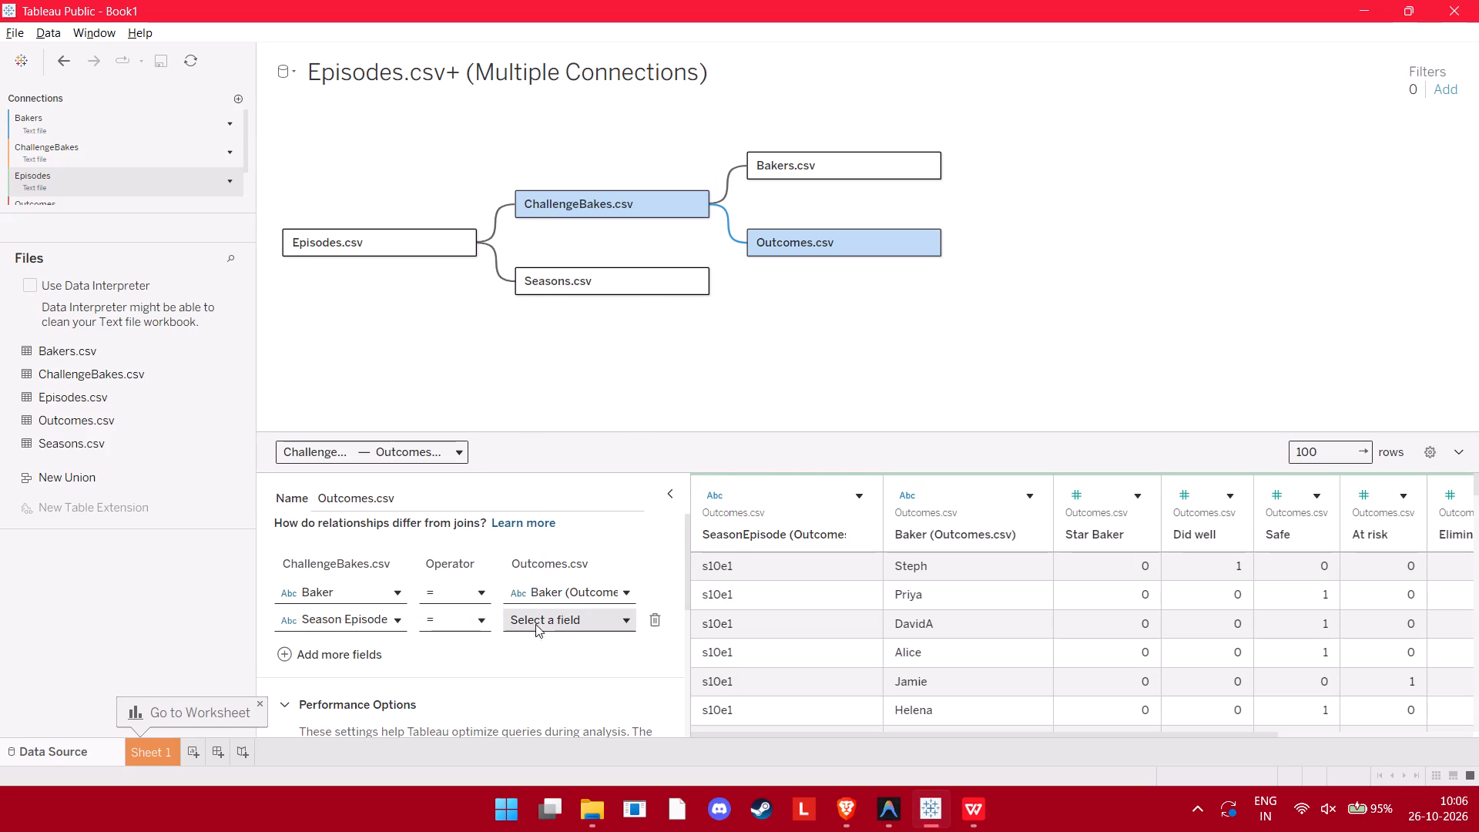
{"action": "left_click", "coordinate": [538, 629]}
{"action": "left_click", "coordinate": [600, 488]}
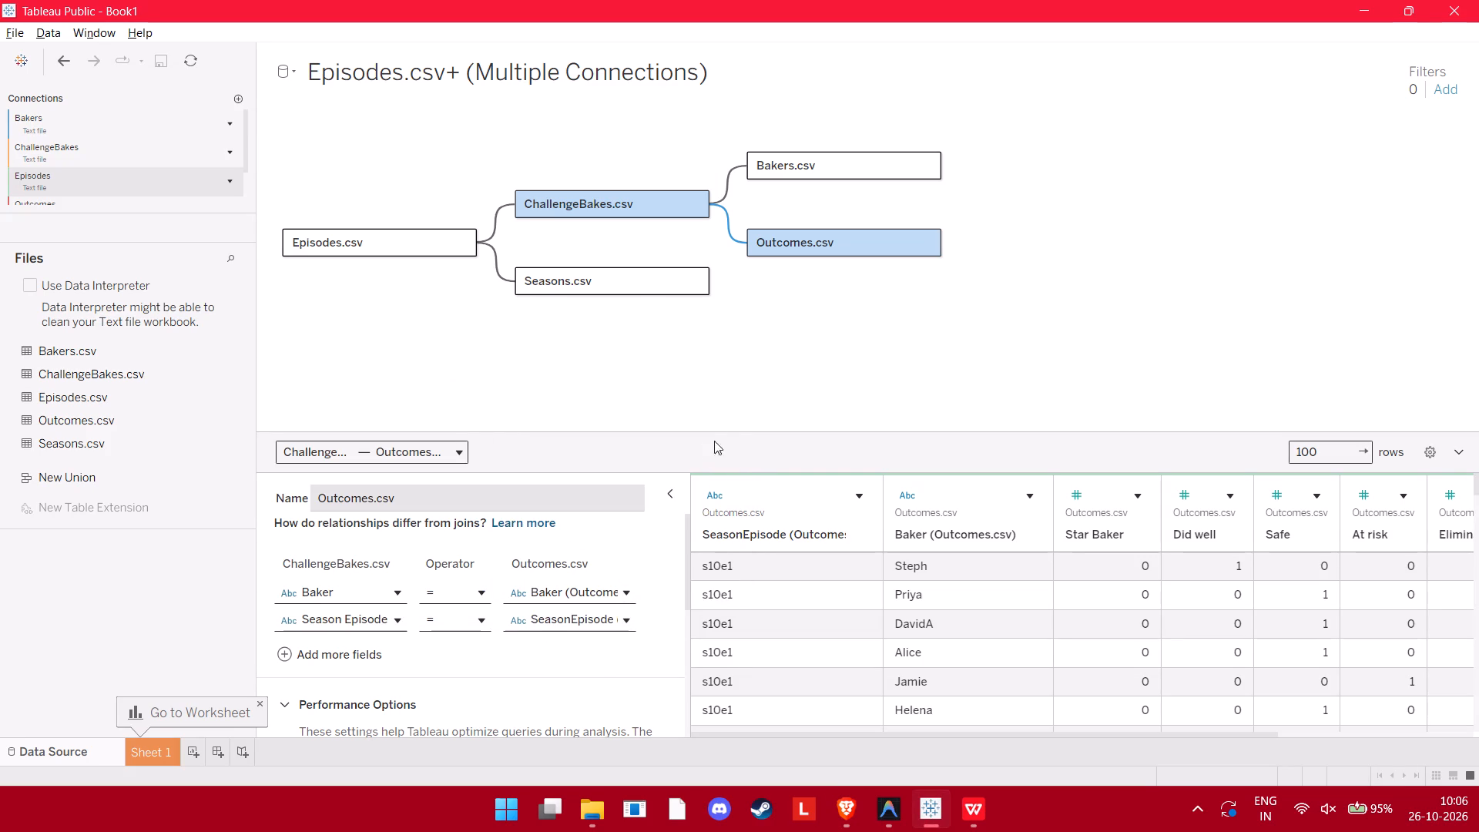
Look over the Outcomes.csv data preview, and in ChatGPT examine the Step 2 relationship diagram and the Episodes to ChallengeBakes instructions.
{"action": "scroll", "coordinate": [836, 632], "scroll_direction": "down", "scroll_amount": 4}
{"action": "scroll", "coordinate": [937, 570], "scroll_direction": "down", "scroll_amount": 3}
{"action": "scroll", "coordinate": [937, 570], "scroll_direction": "up", "scroll_amount": 1}
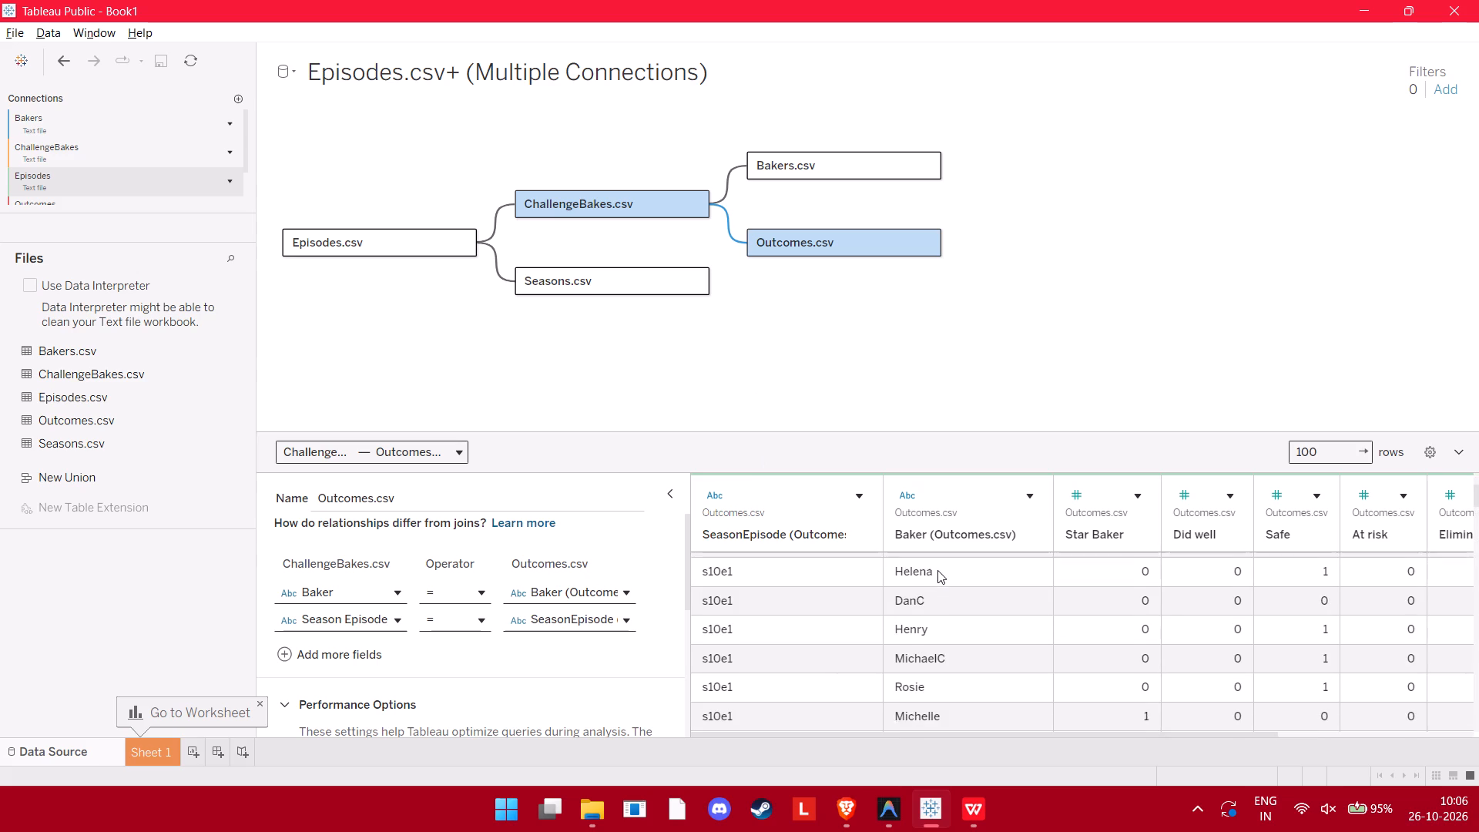
{"action": "scroll", "coordinate": [937, 570], "scroll_direction": "up", "scroll_amount": 1}
{"action": "scroll", "coordinate": [937, 570], "scroll_direction": "down", "scroll_amount": 4}
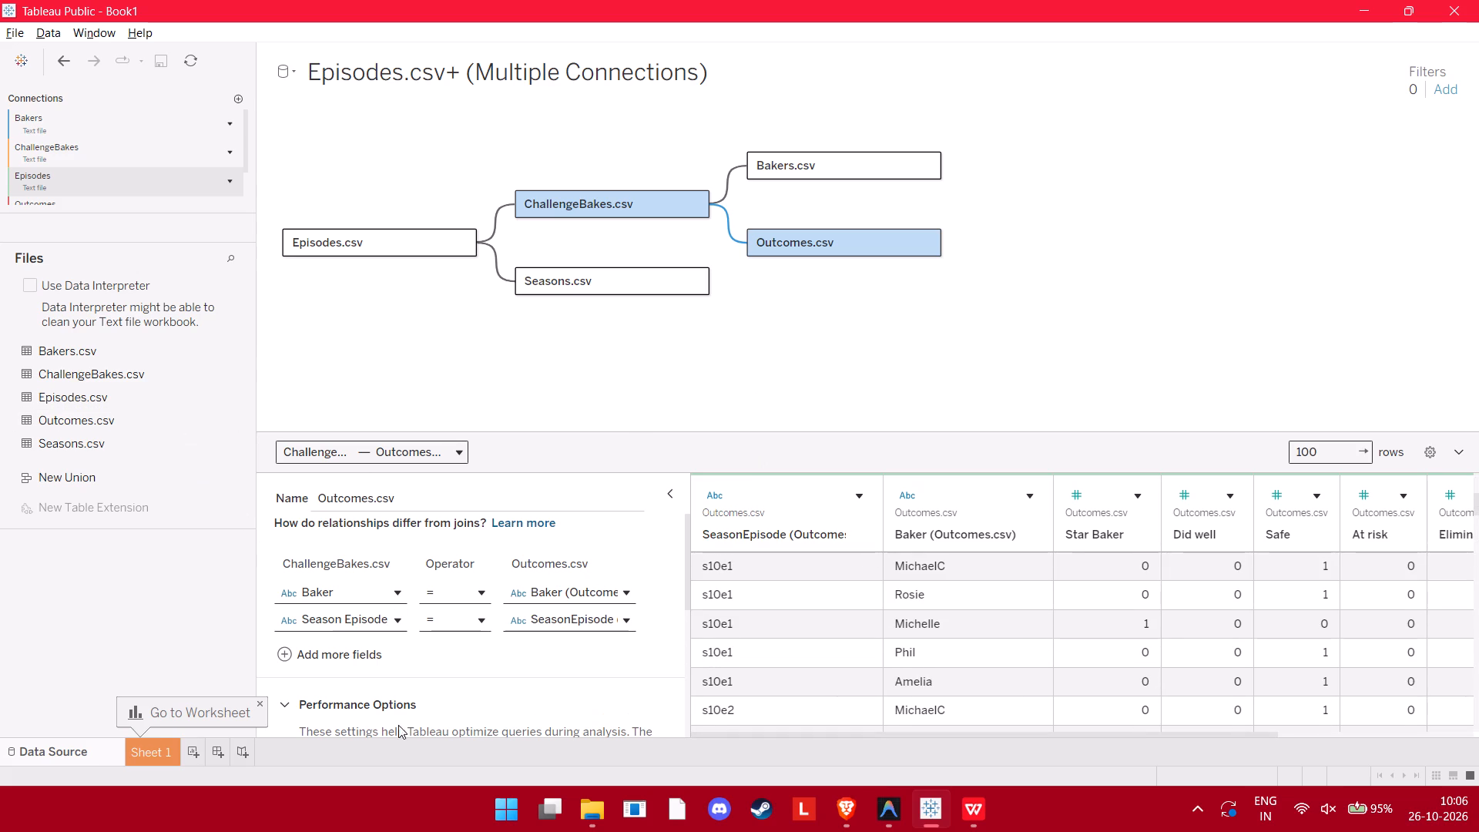
{"action": "key", "text": "alt+Tab"}
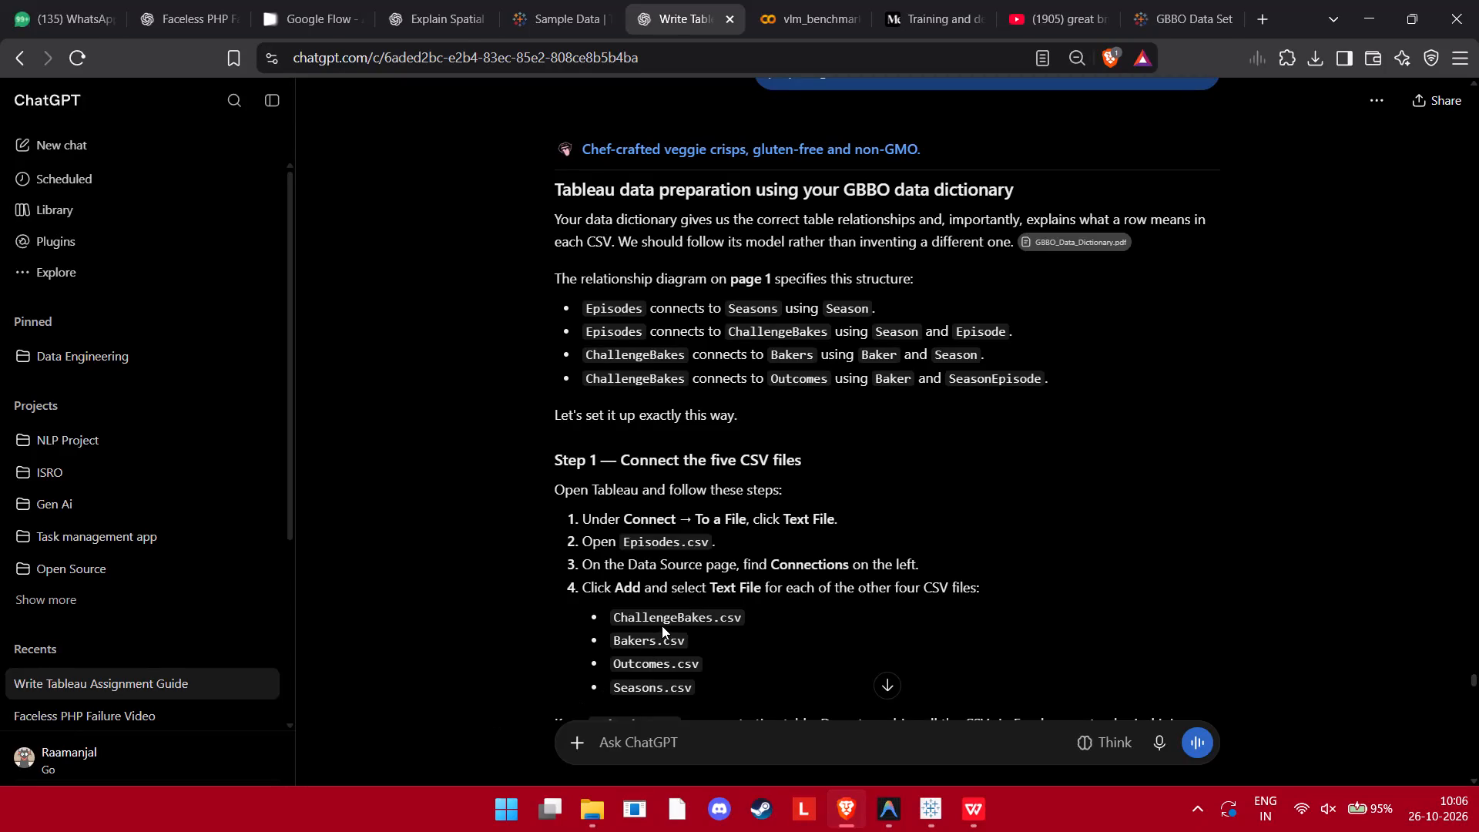
{"action": "scroll", "coordinate": [662, 626], "scroll_direction": "down", "scroll_amount": 3}
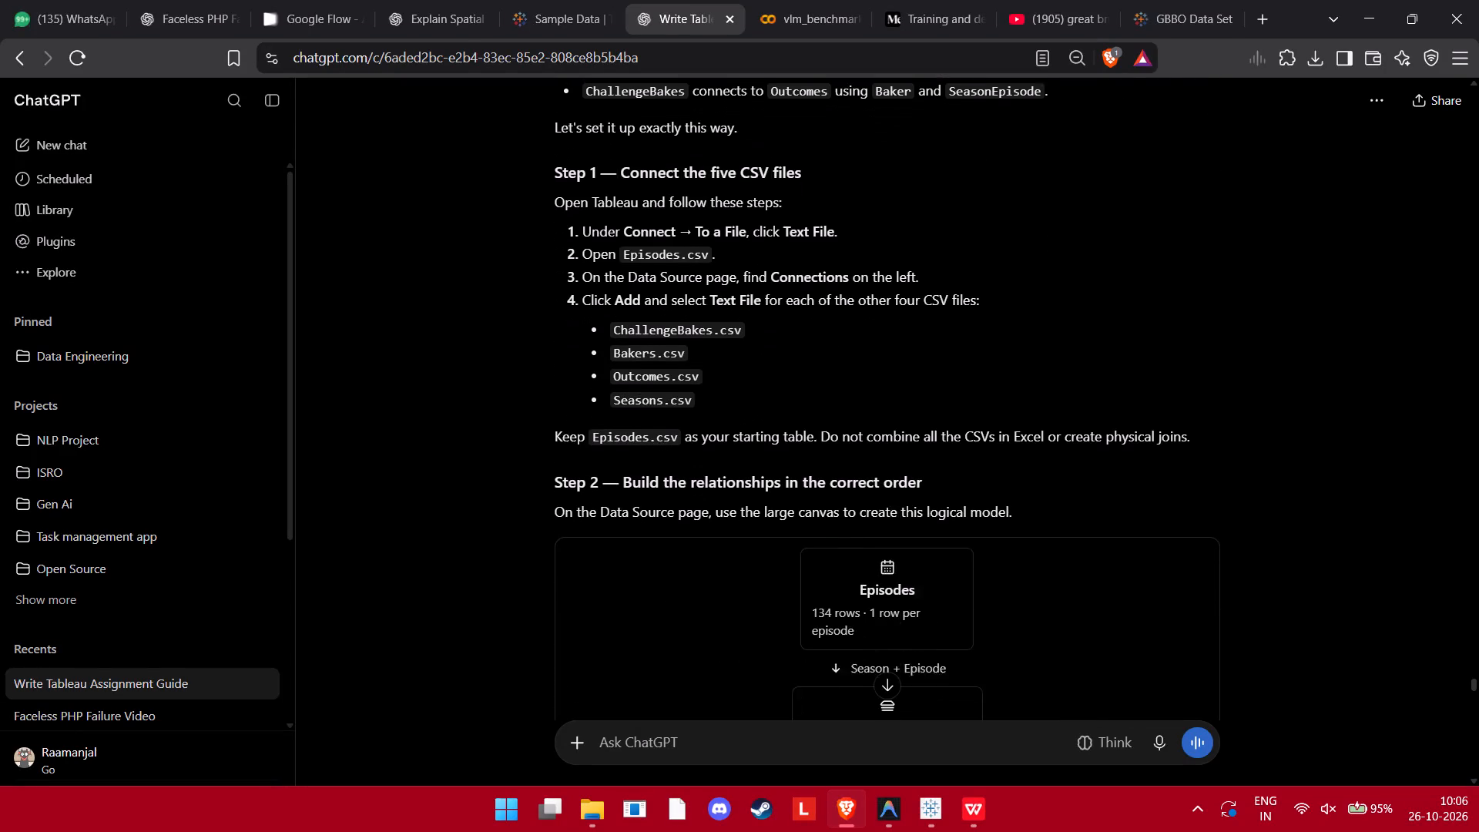
{"action": "scroll", "coordinate": [662, 626], "scroll_direction": "down", "scroll_amount": 6}
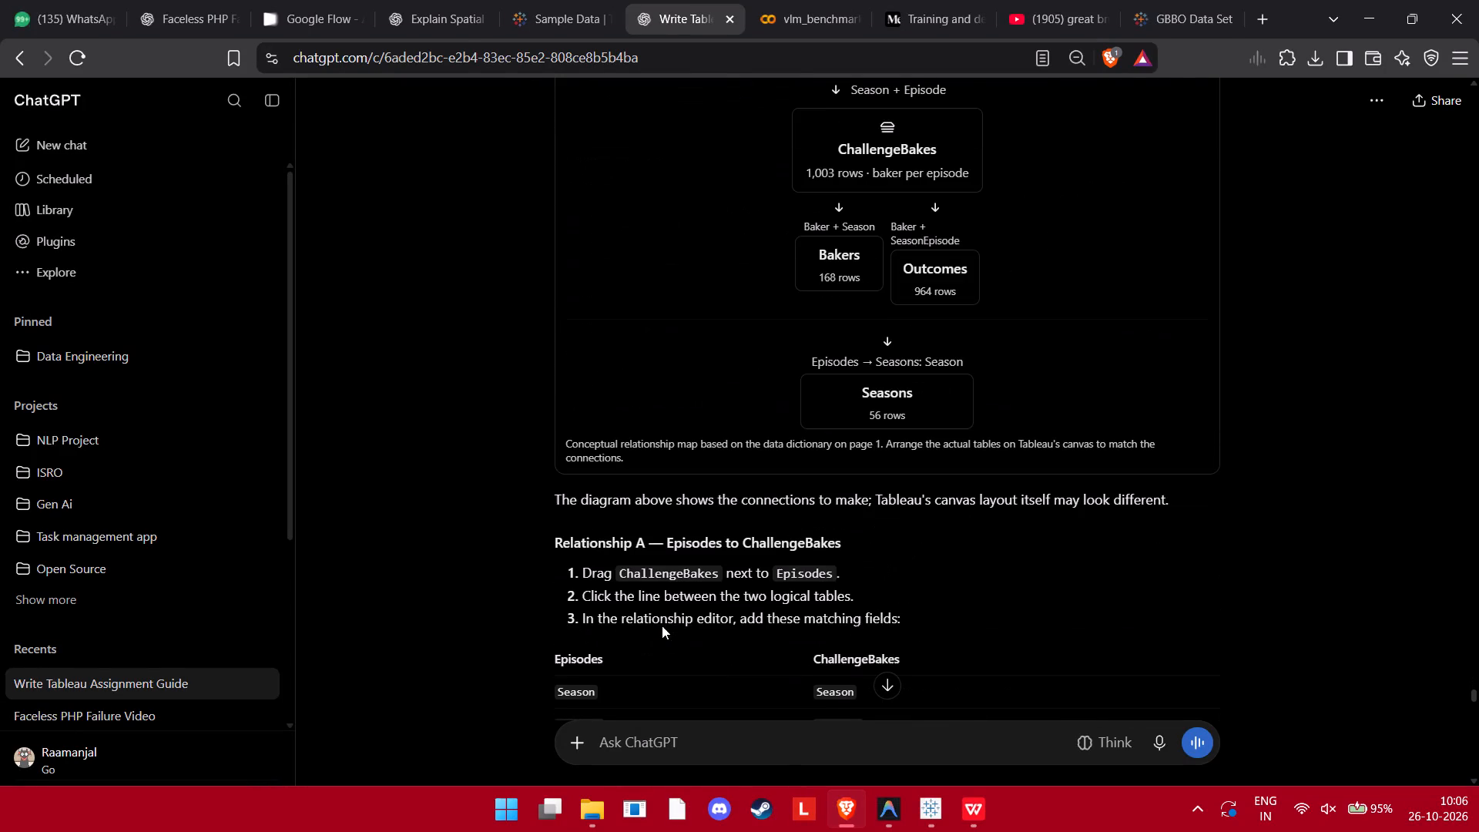
{"action": "scroll", "coordinate": [662, 626], "scroll_direction": "down", "scroll_amount": 1}
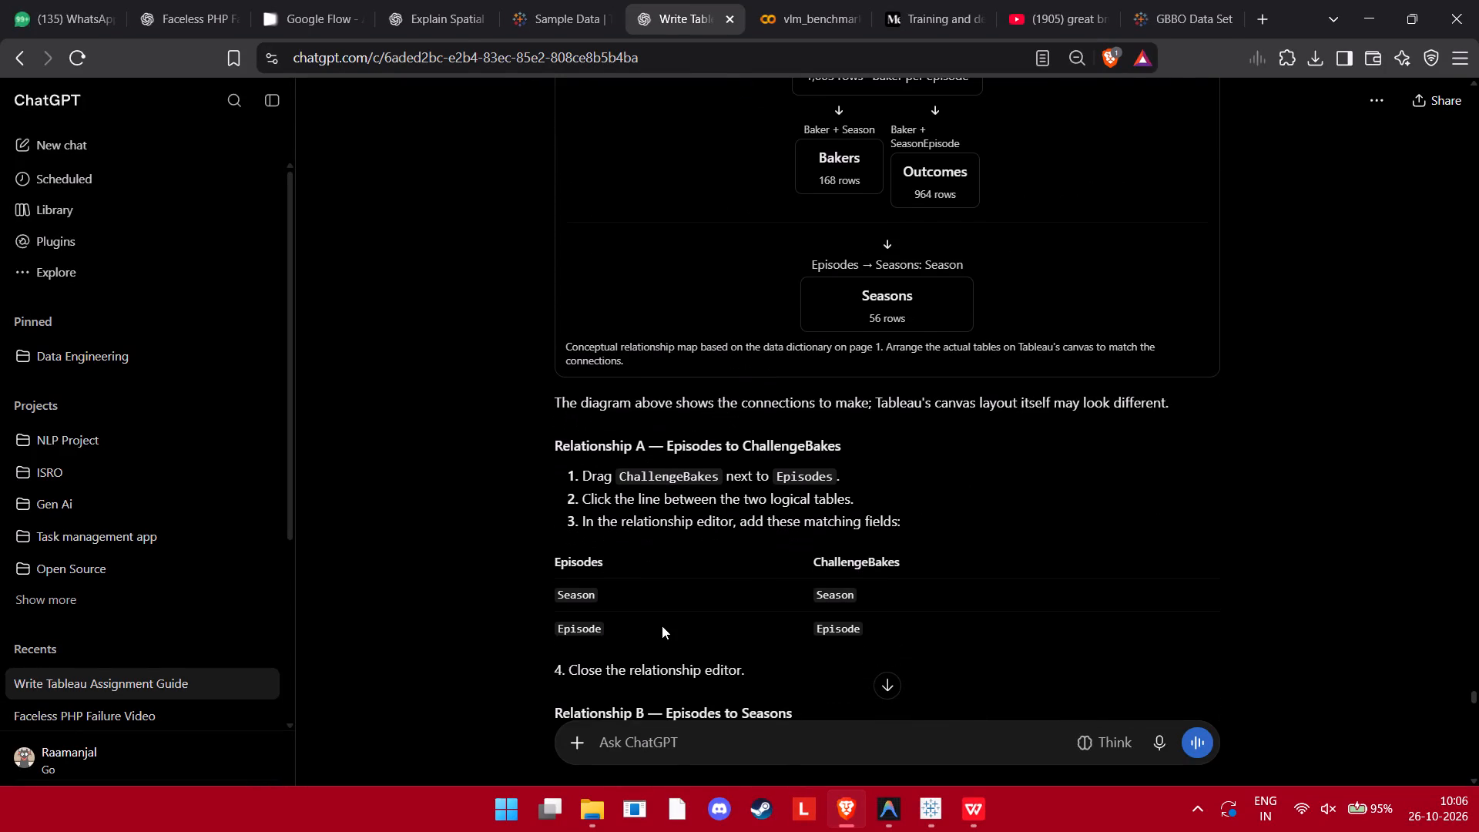
{"action": "scroll", "coordinate": [662, 626], "scroll_direction": "up", "scroll_amount": 3}
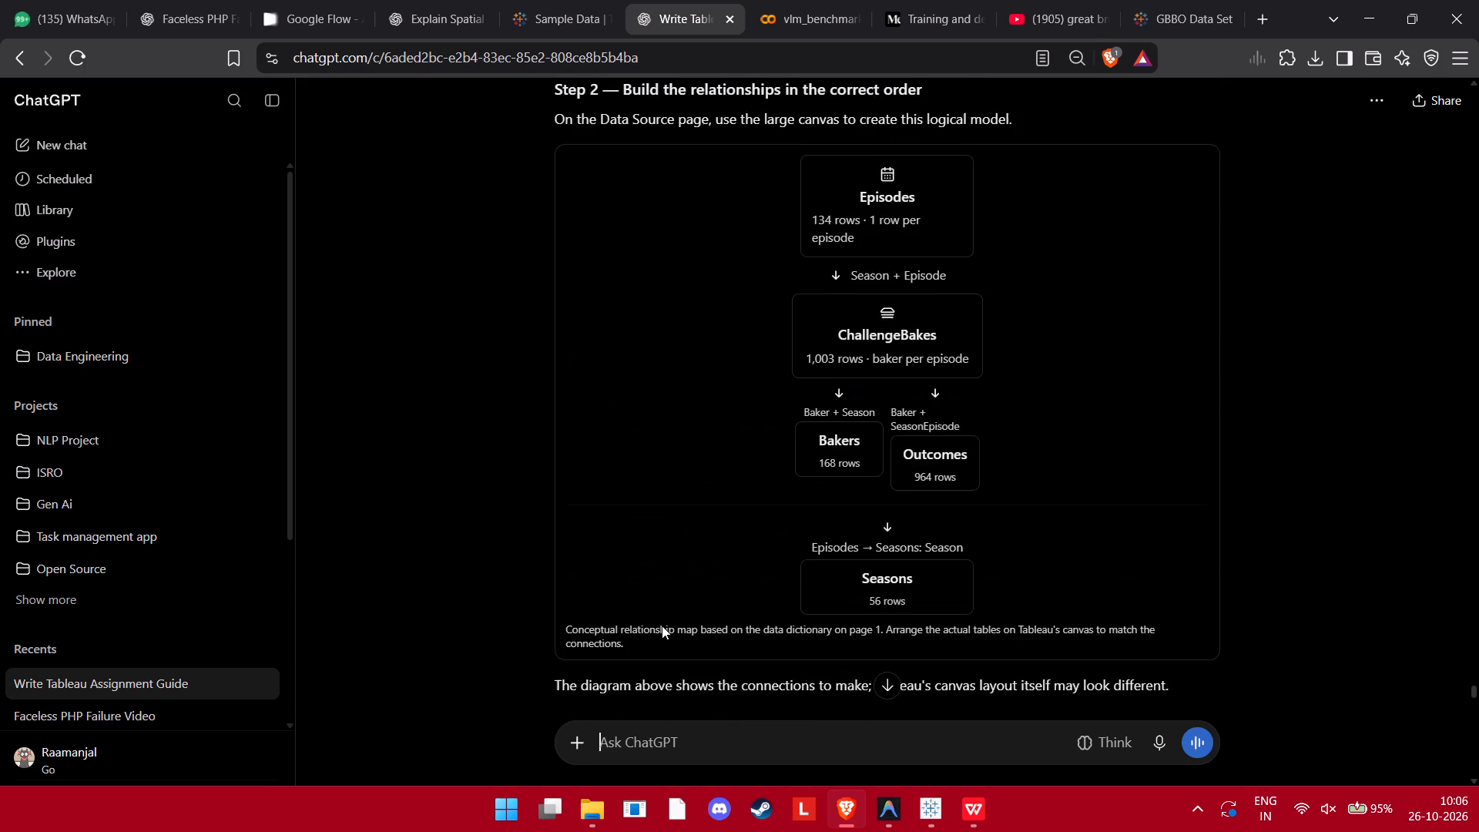
{"action": "scroll", "coordinate": [662, 626], "scroll_direction": "up", "scroll_amount": 3}
{"action": "scroll", "coordinate": [662, 626], "scroll_direction": "down", "scroll_amount": 4}
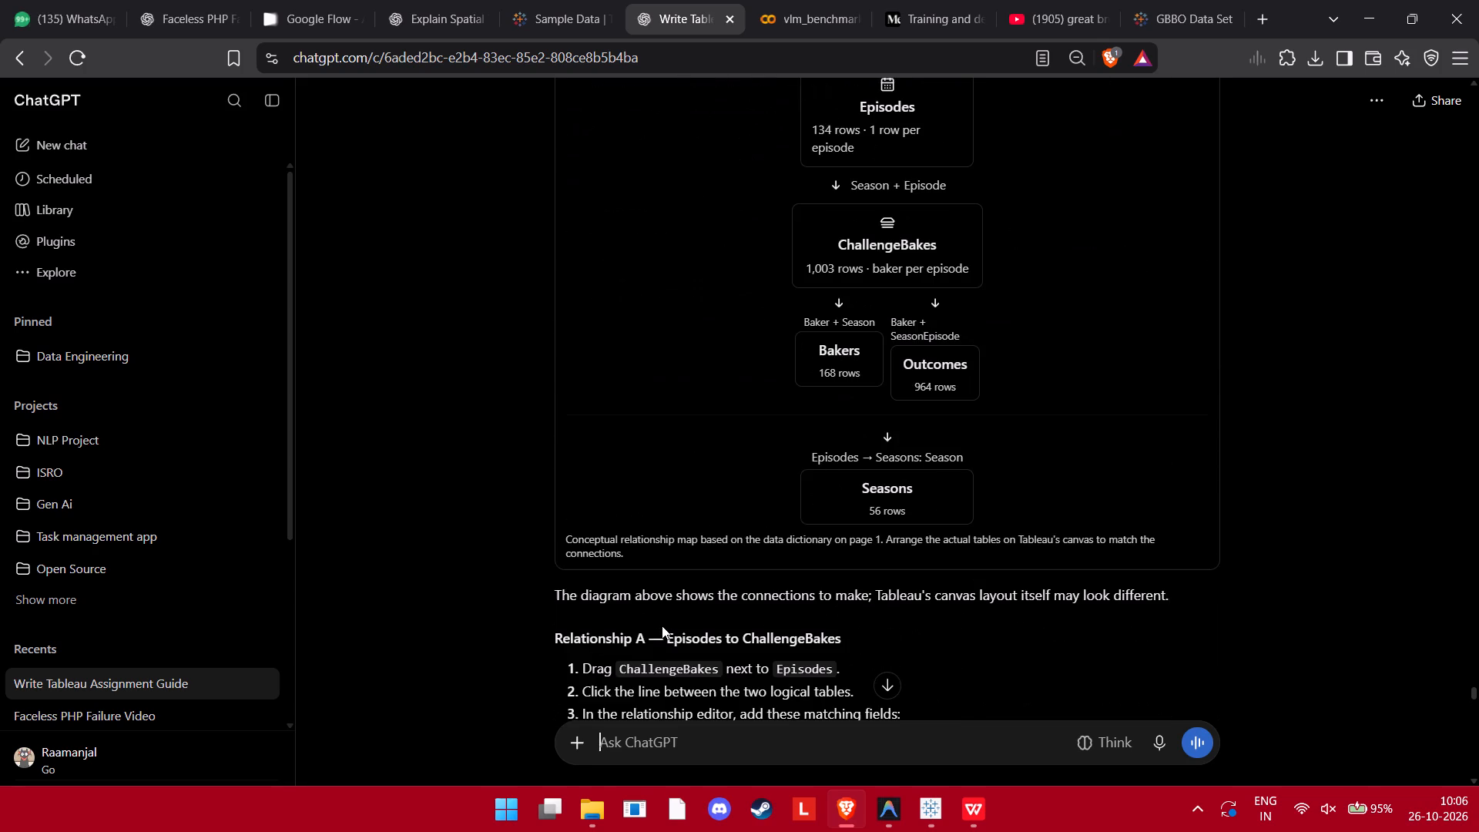
In ChatGPT, read through the four relationship instructions and the Step 3 checklist for verifying the model.
{"action": "scroll", "coordinate": [662, 626], "scroll_direction": "down", "scroll_amount": 2}
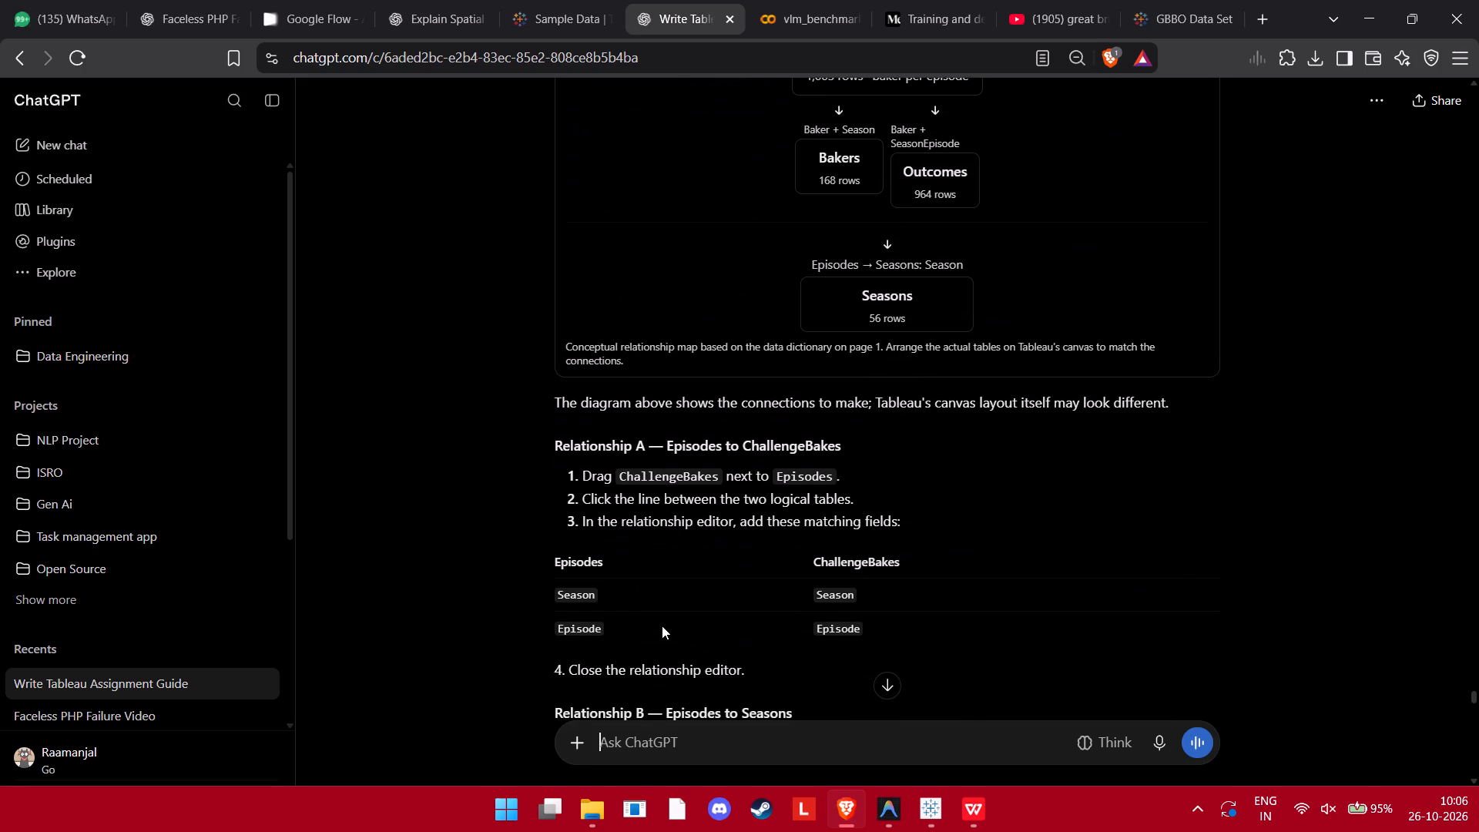
{"action": "scroll", "coordinate": [662, 626], "scroll_direction": "down", "scroll_amount": 8}
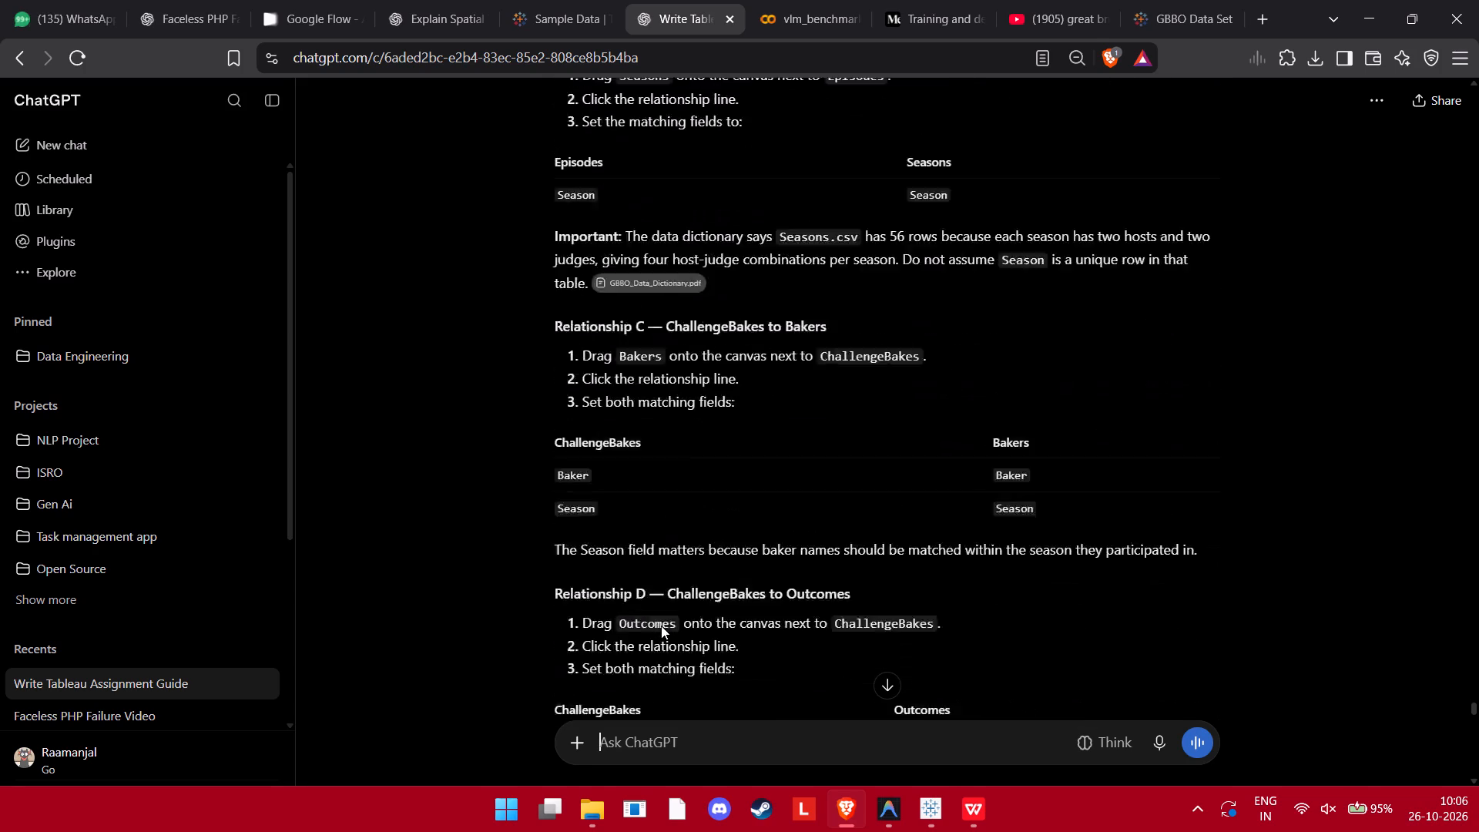
{"action": "scroll", "coordinate": [661, 626], "scroll_direction": "down", "scroll_amount": 7}
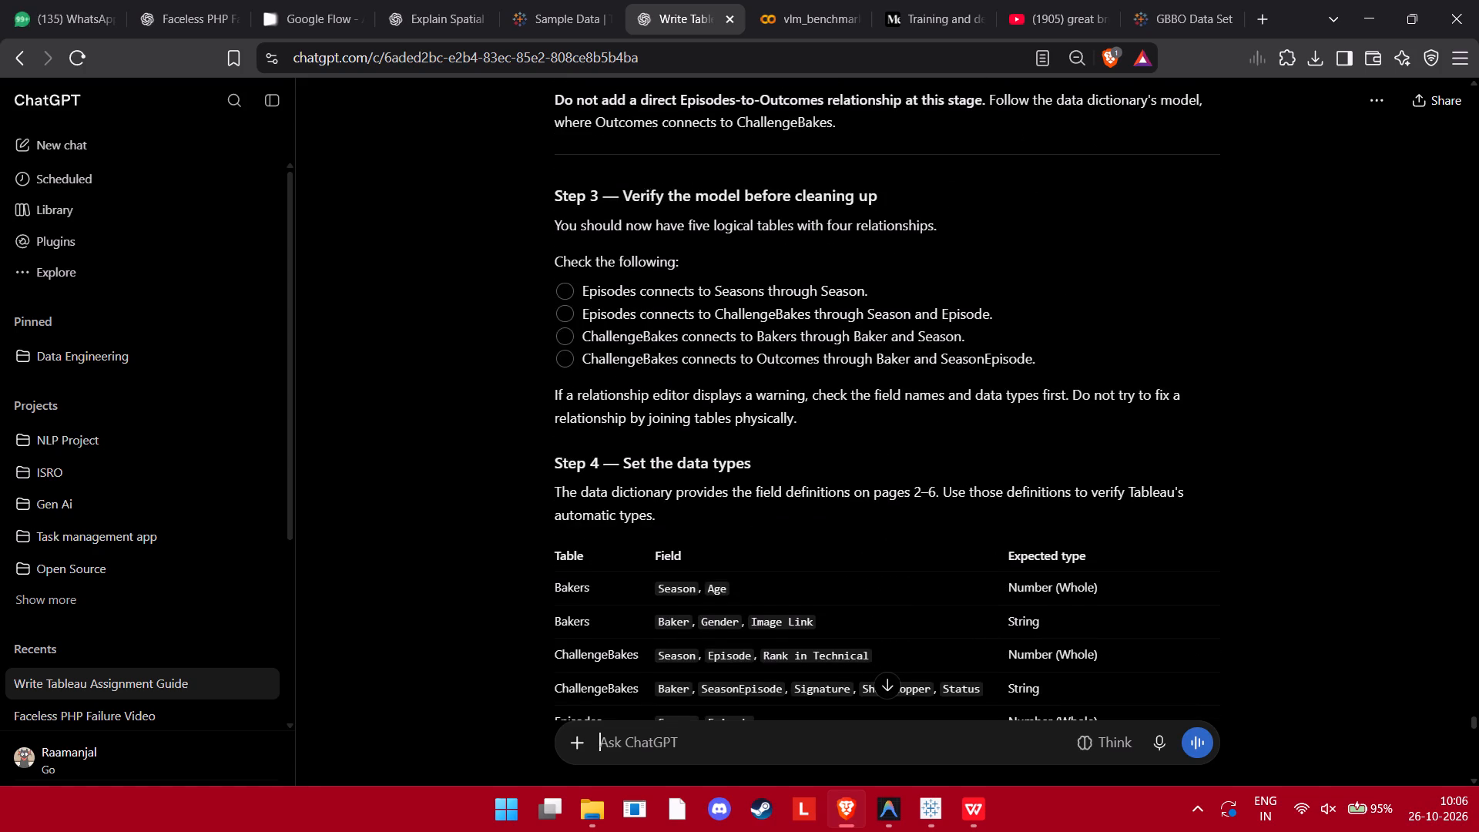
{"action": "scroll", "coordinate": [661, 626], "scroll_direction": "down", "scroll_amount": 2}
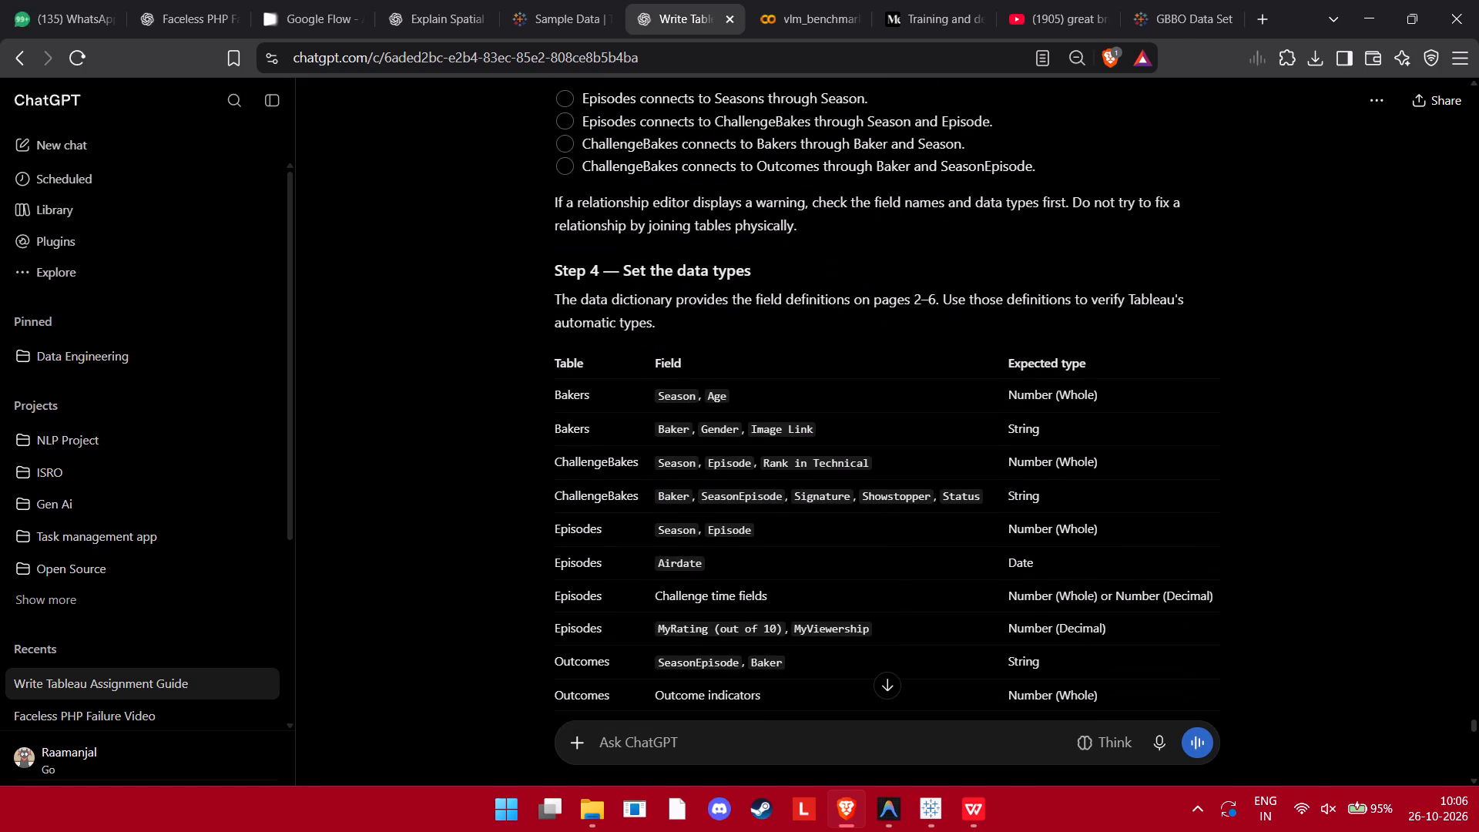
{"action": "scroll", "coordinate": [661, 626], "scroll_direction": "up", "scroll_amount": 2}
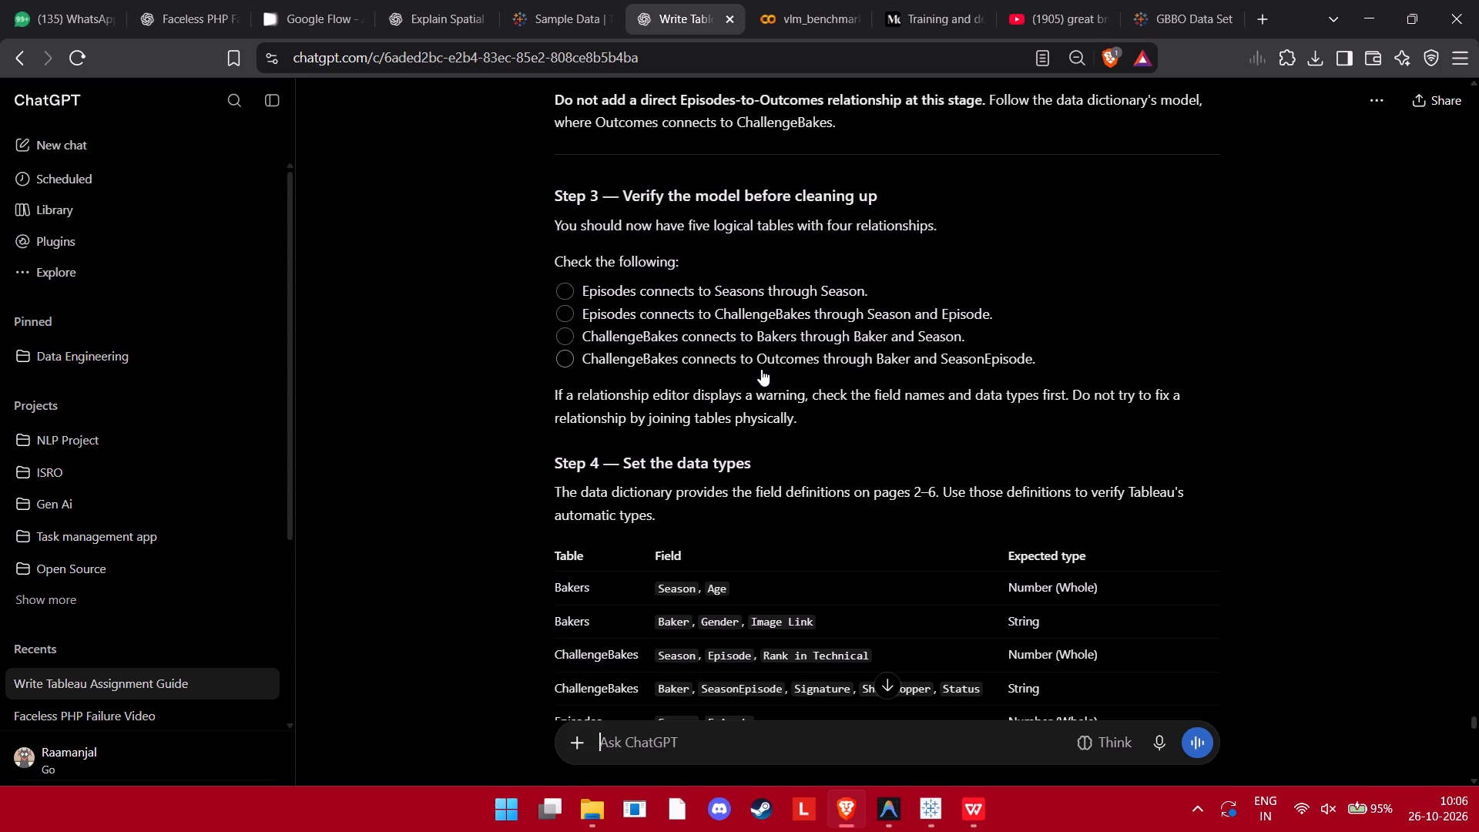
{"action": "scroll", "coordinate": [761, 369], "scroll_direction": "down", "scroll_amount": 4}
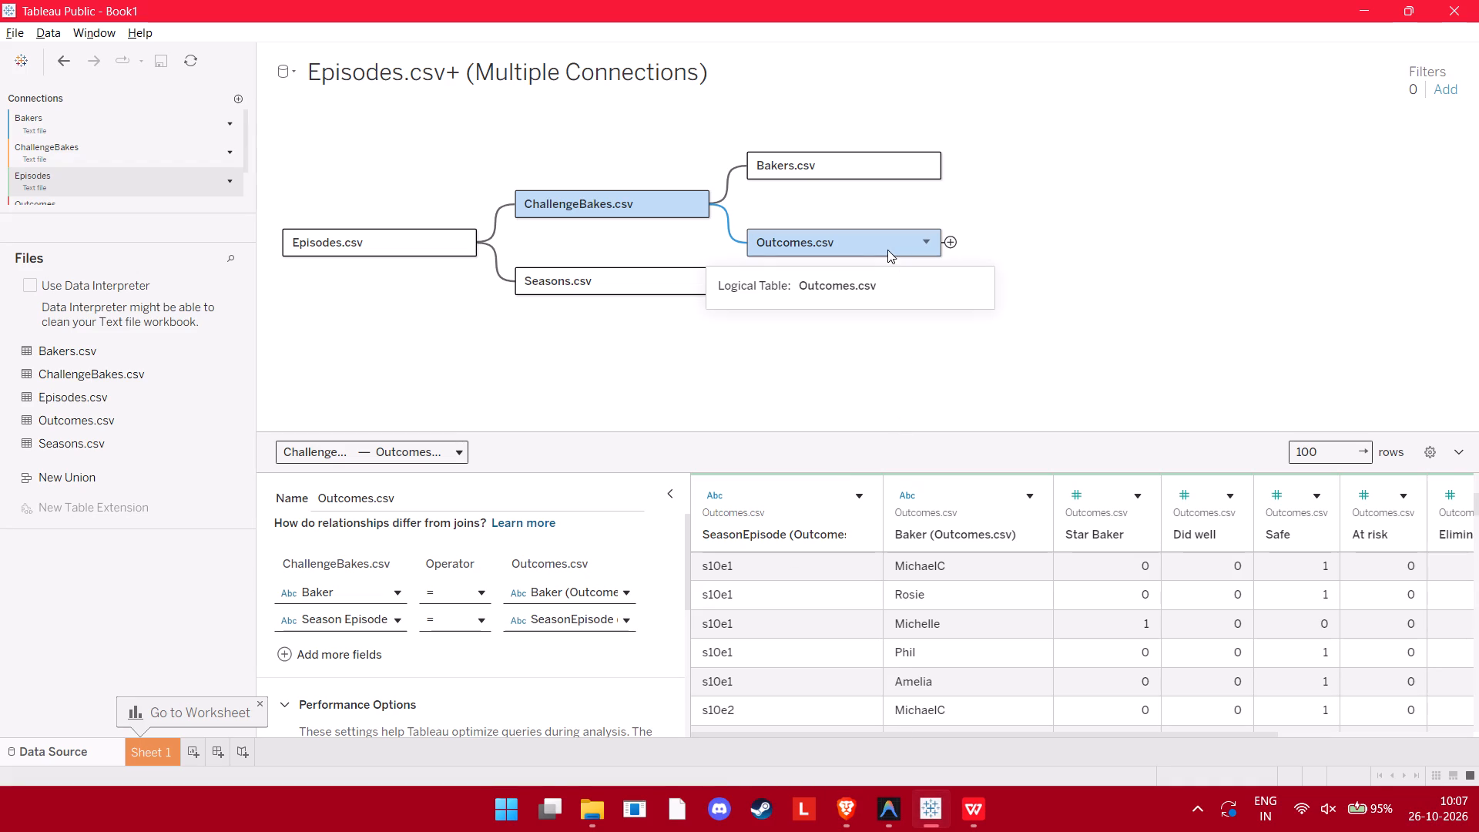
{"action": "left_click", "coordinate": [631, 216]}
{"action": "left_click", "coordinate": [303, 233]}
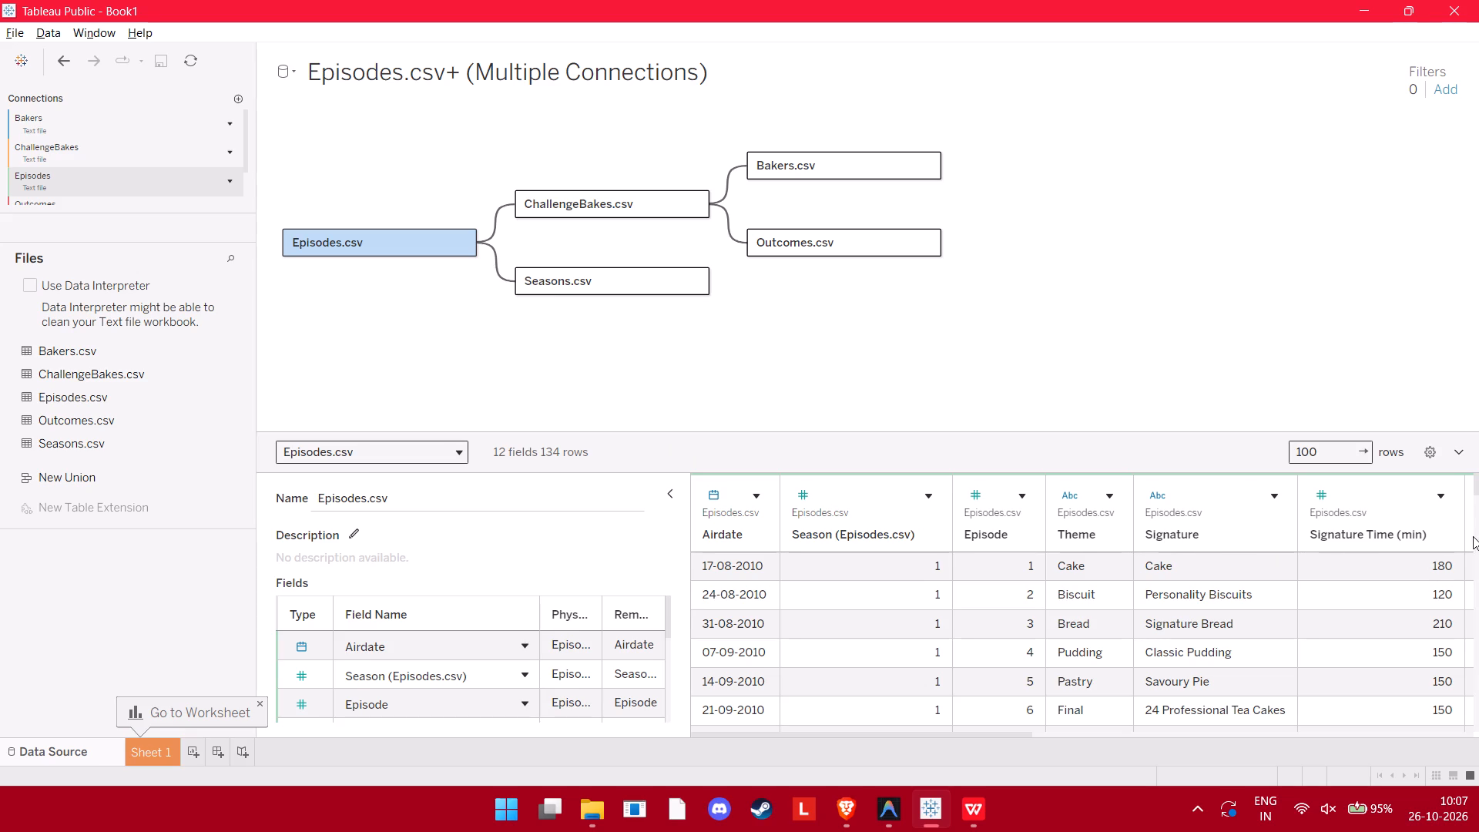
{"action": "scroll", "coordinate": [630, 683], "scroll_direction": "down", "scroll_amount": 13}
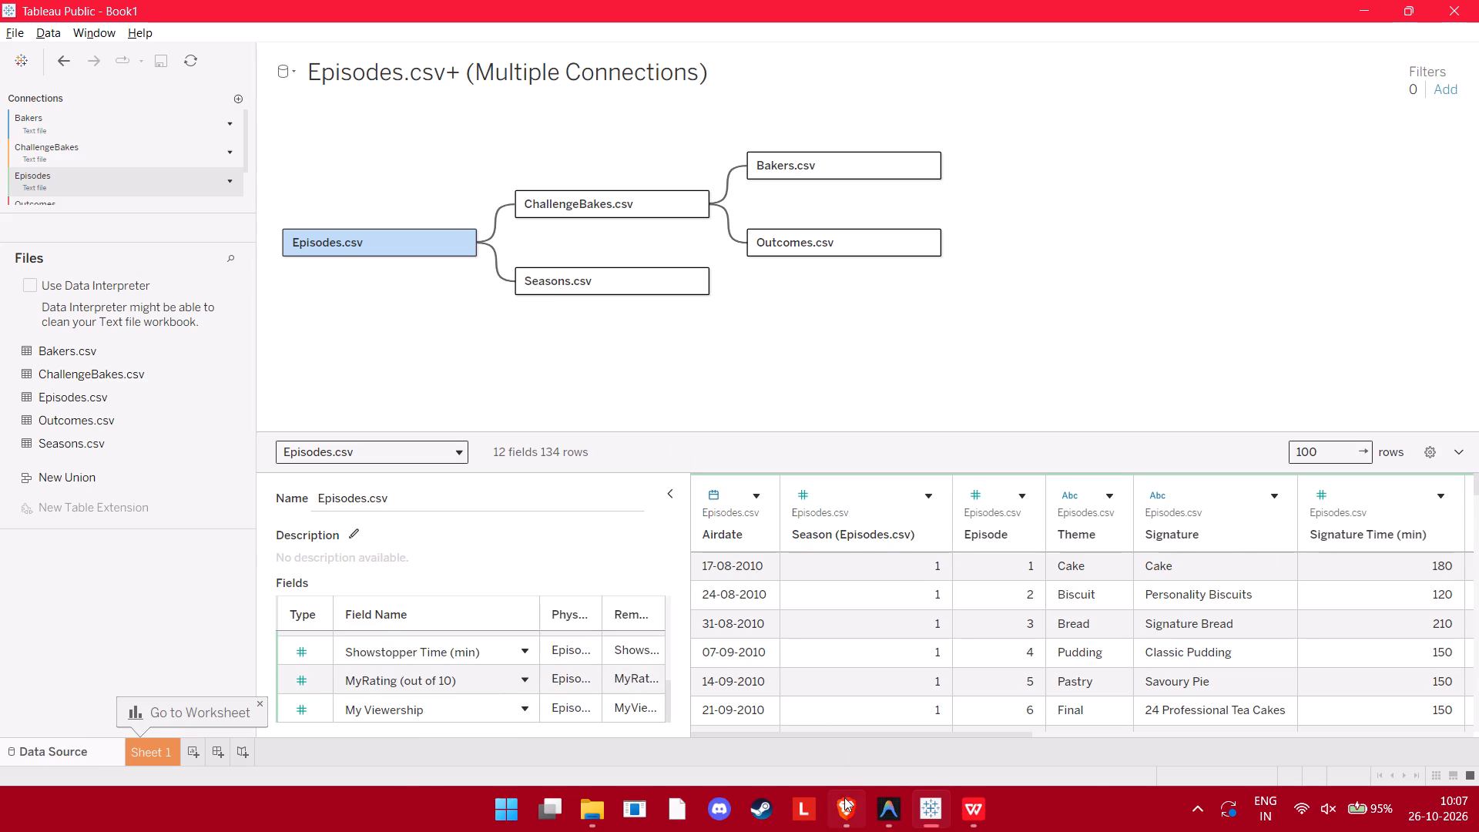
Review the list of logical tables and relationships defined in the Tableau data source.
{"action": "left_click", "coordinate": [842, 797]}
{"action": "left_click", "coordinate": [842, 797]}
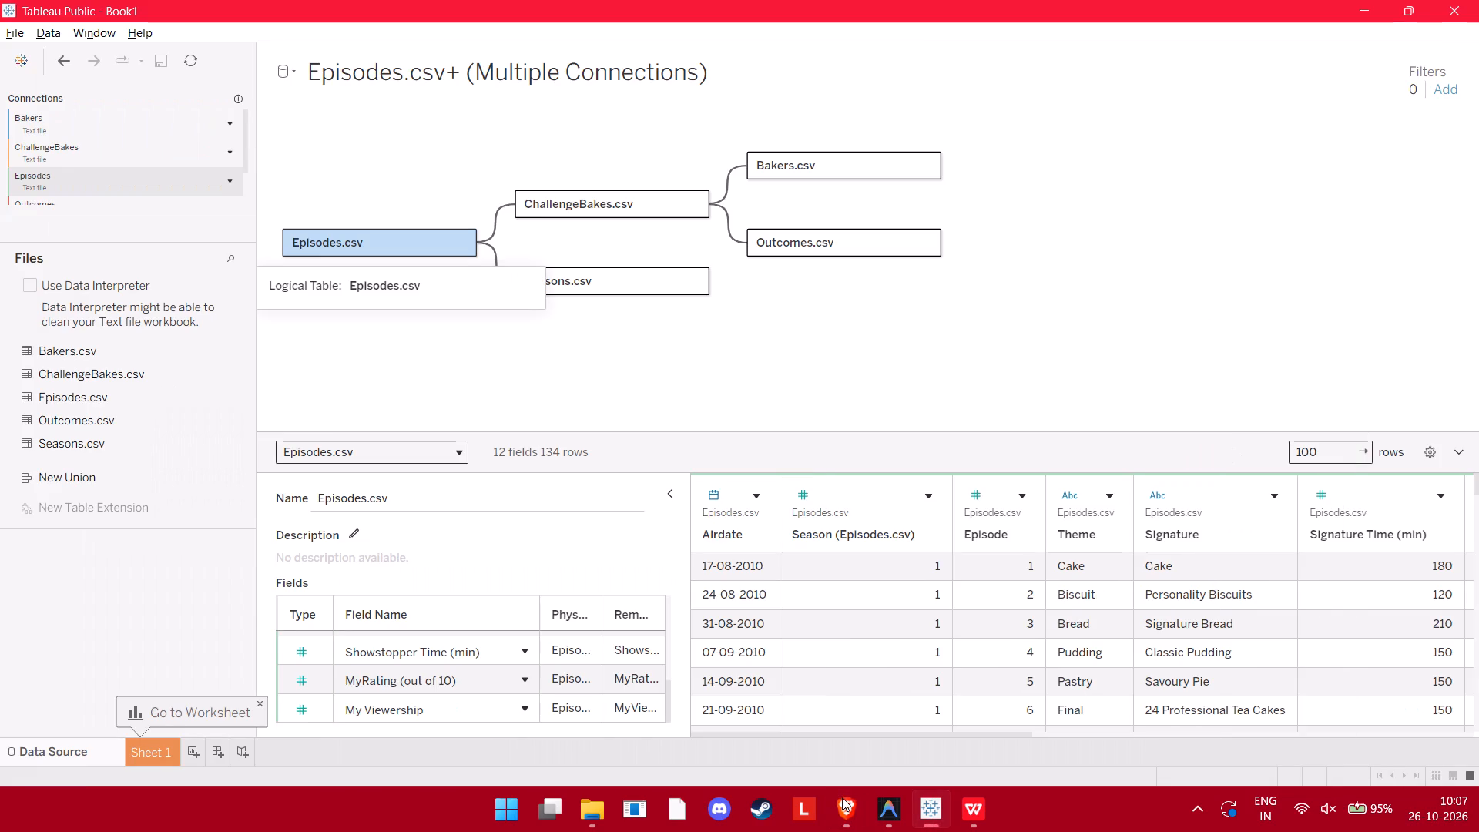
{"action": "left_click", "coordinate": [900, 361]}
{"action": "left_click", "coordinate": [900, 361]}
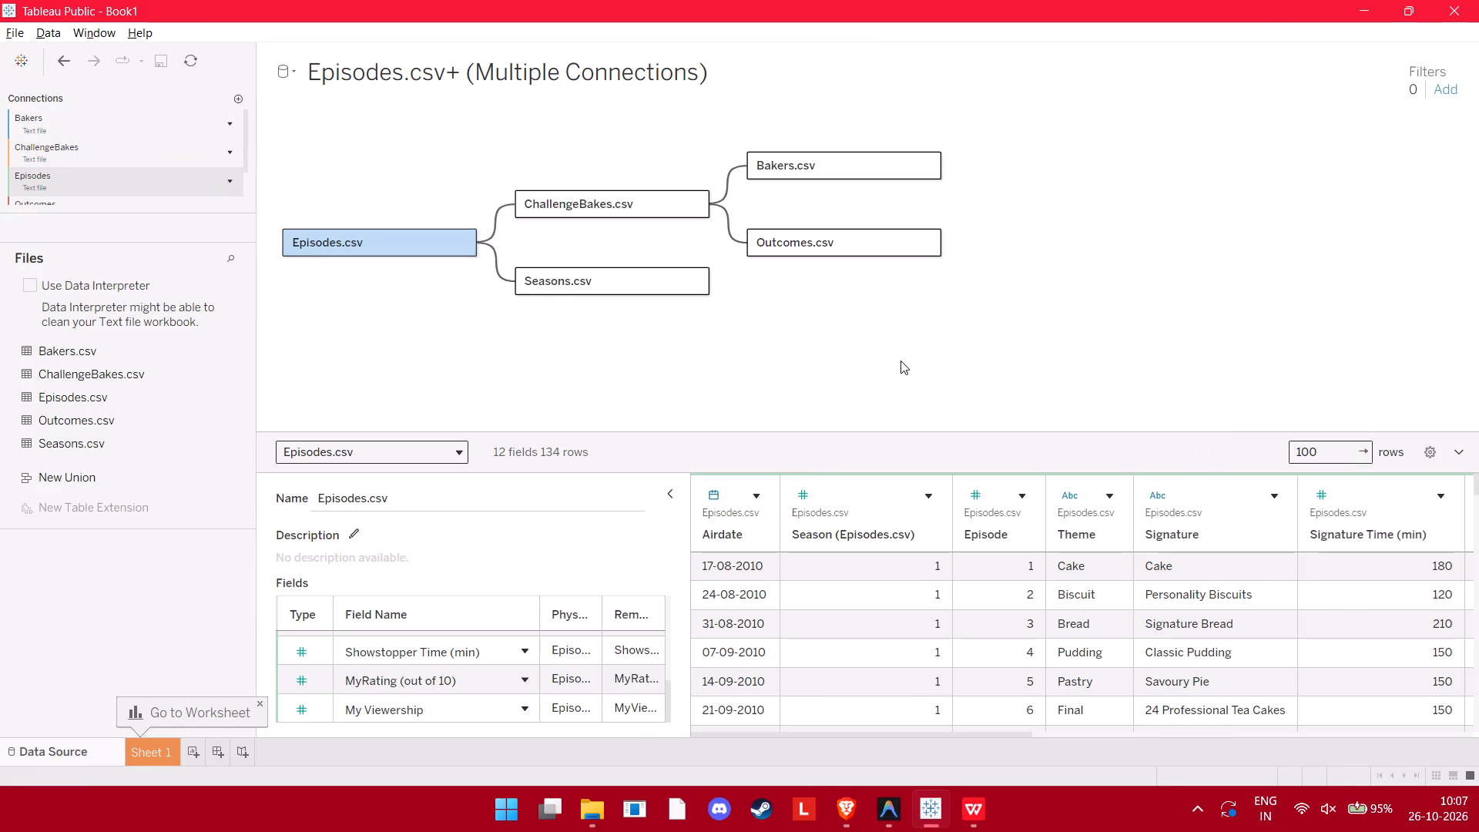
{"action": "double_click", "coordinate": [672, 320]}
{"action": "scroll", "coordinate": [490, 555], "scroll_direction": "down", "scroll_amount": 4}
{"action": "left_click", "coordinate": [447, 447]}
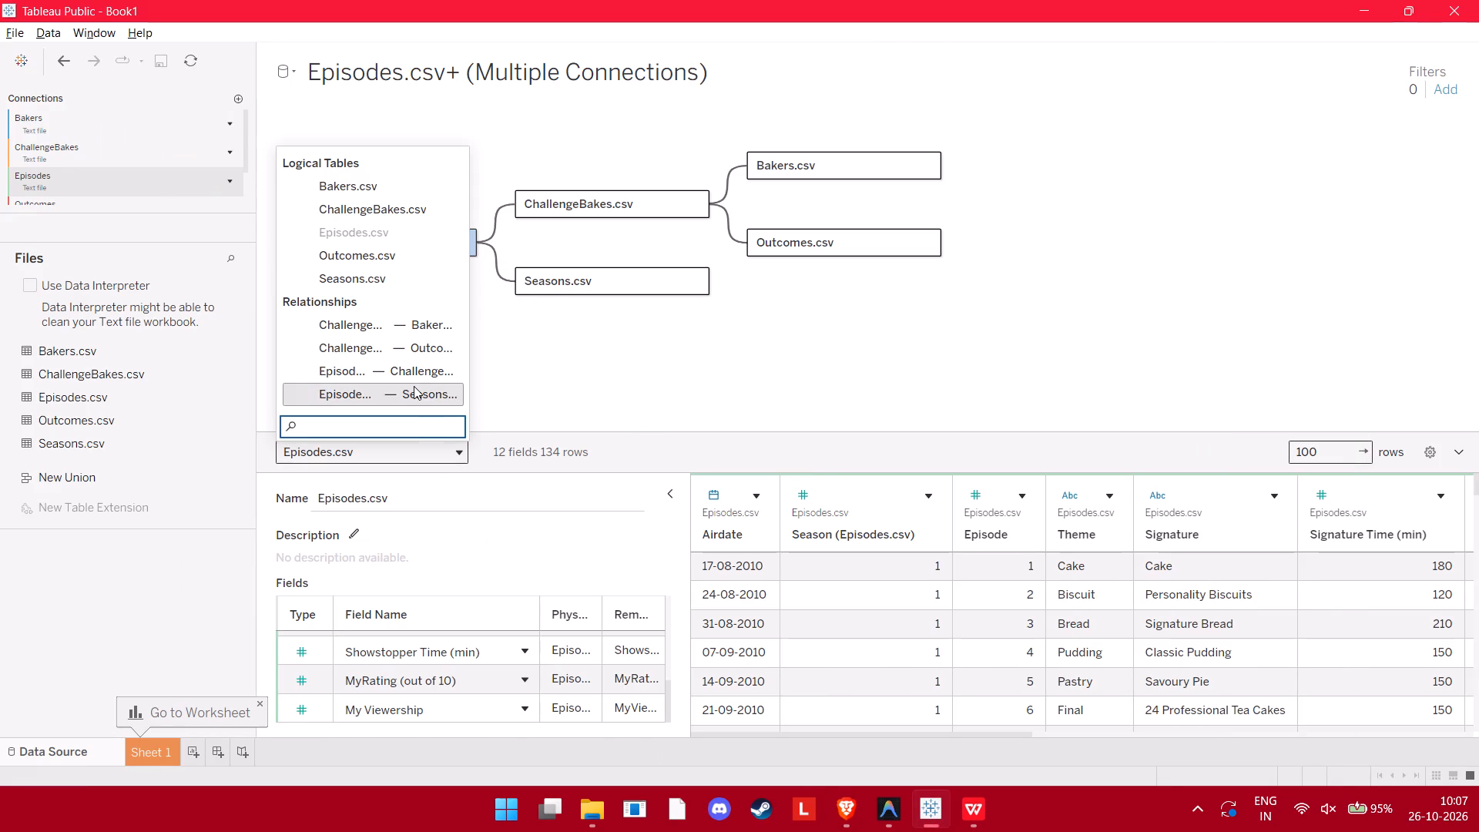
{"action": "scroll", "coordinate": [414, 386], "scroll_direction": "up", "scroll_amount": 2}
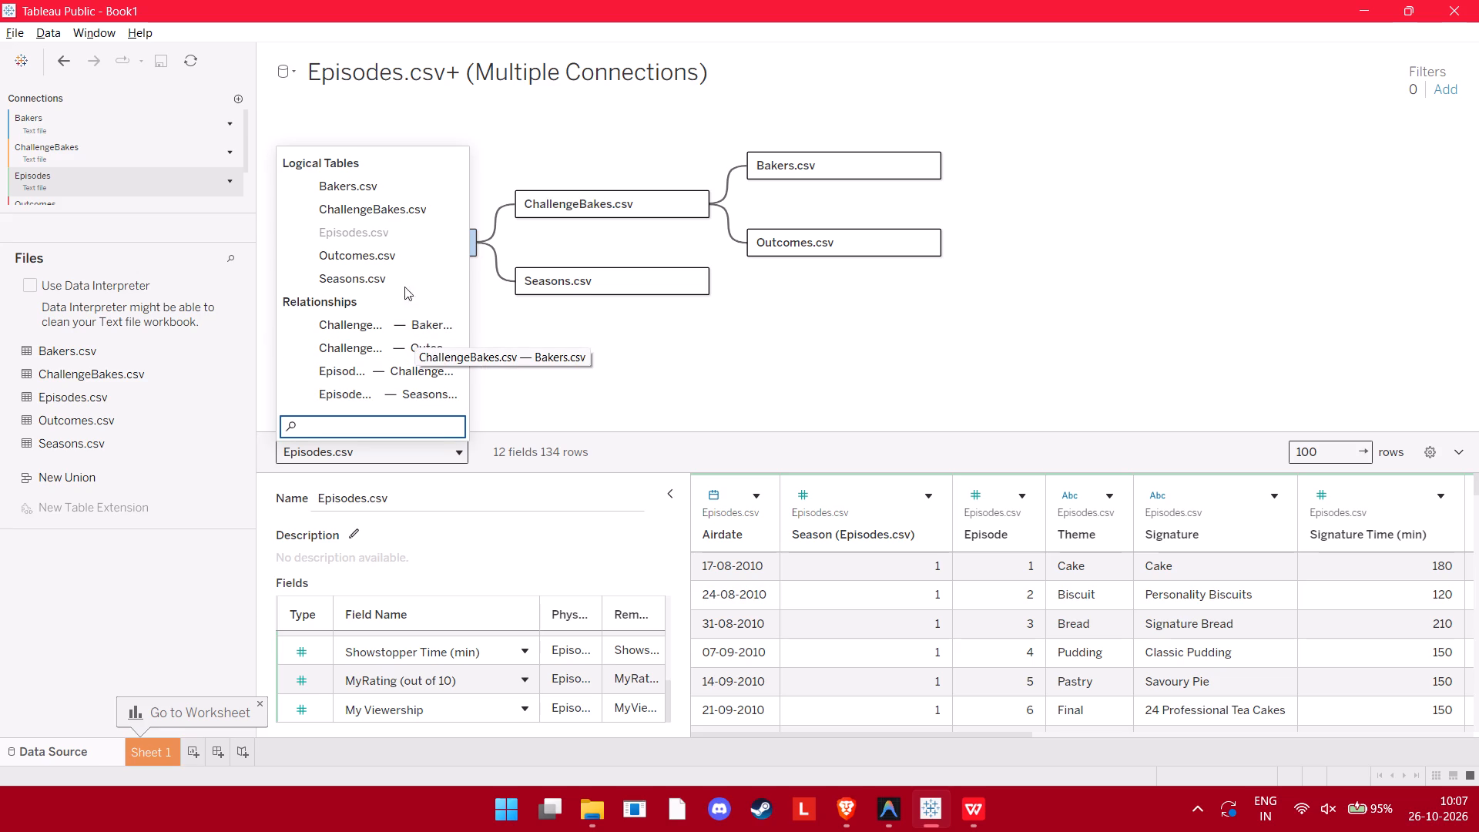
{"action": "left_click", "coordinate": [517, 337]}
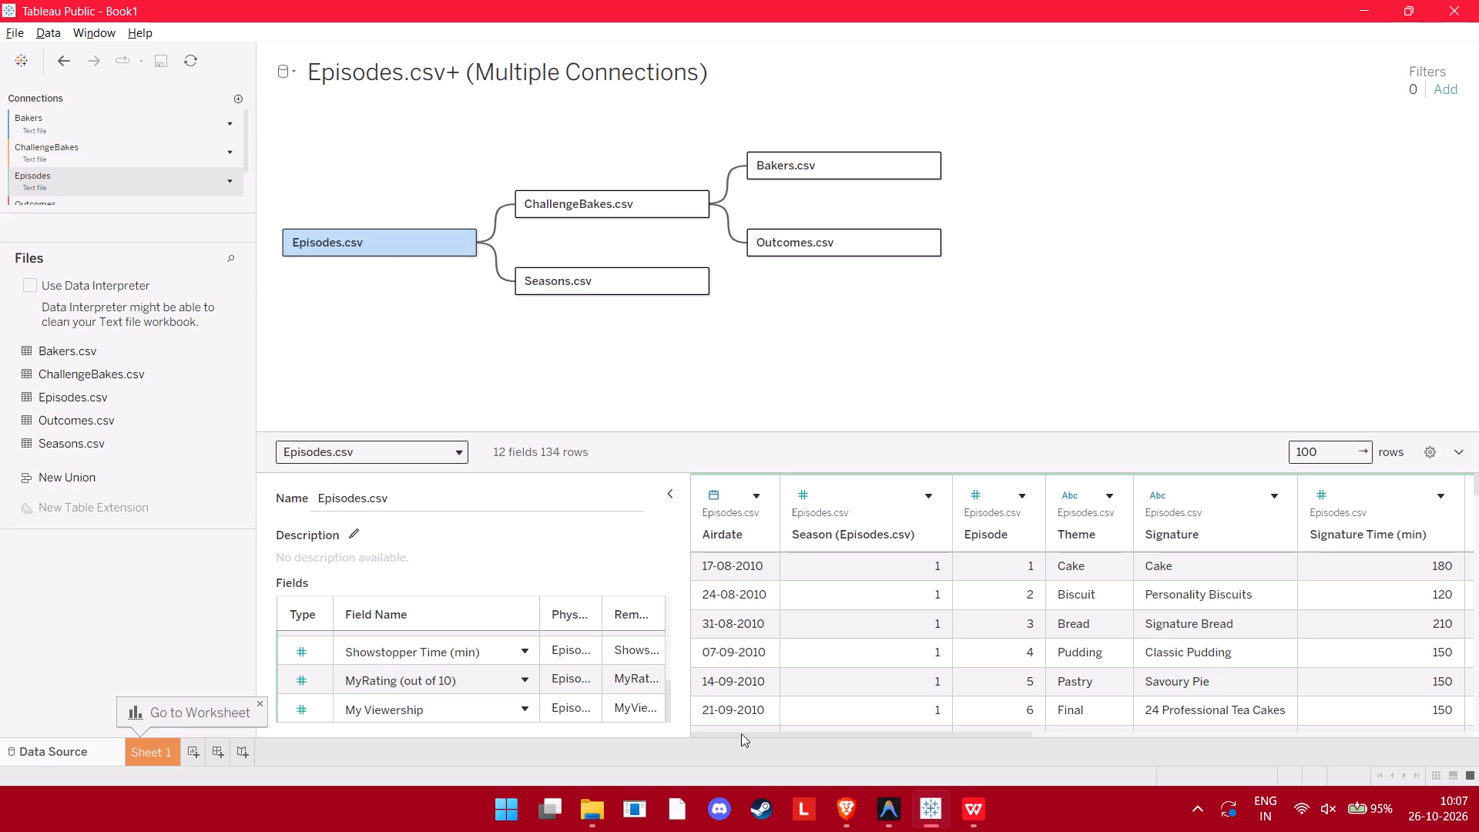
Return to ChatGPT's Step 2 relationship diagram and compare it with the Tableau data model.
{"action": "left_click", "coordinate": [836, 797]}
{"action": "scroll", "coordinate": [891, 540], "scroll_direction": "up", "scroll_amount": 3}
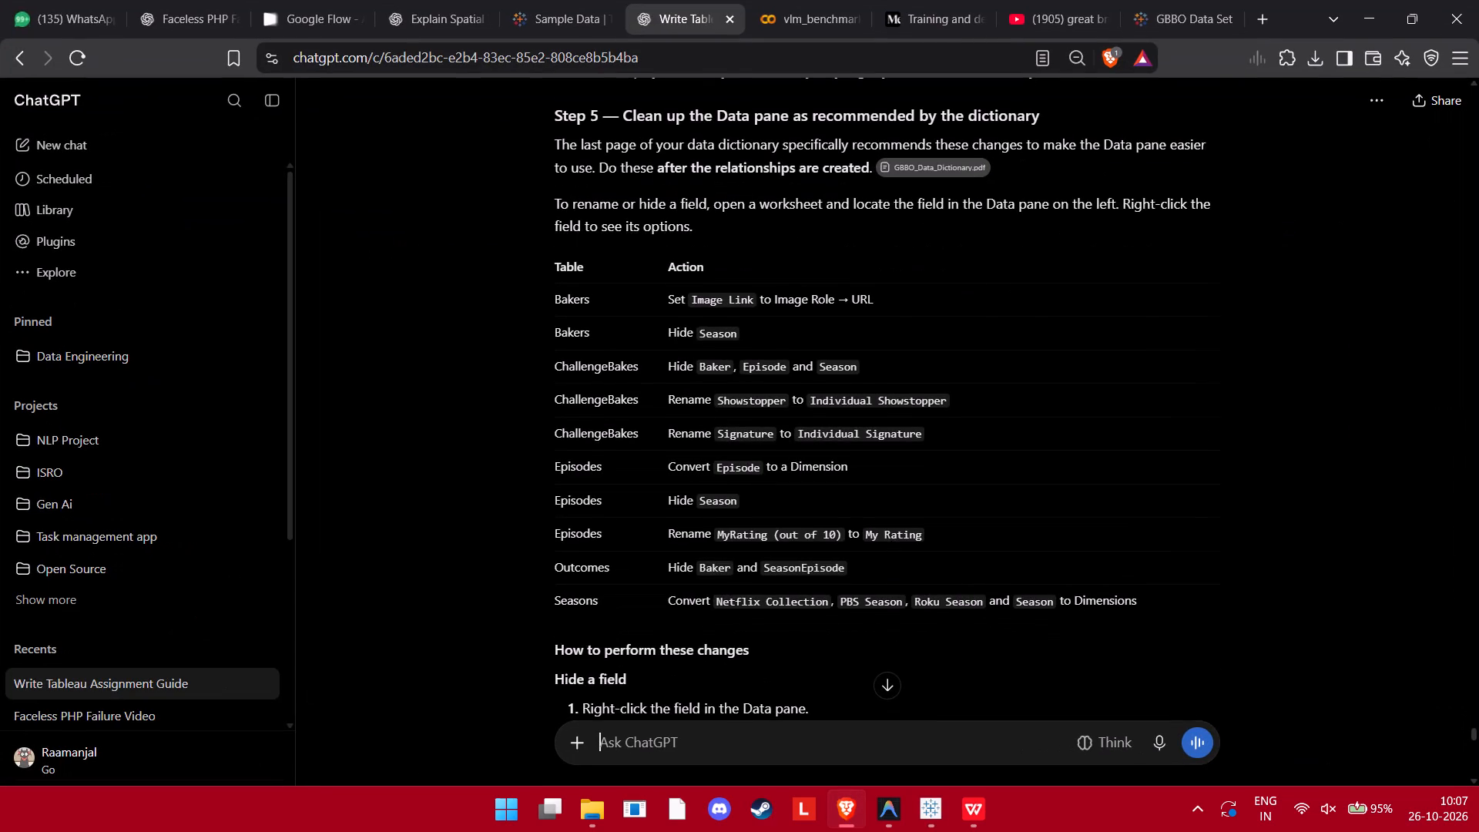
{"action": "scroll", "coordinate": [891, 539], "scroll_direction": "up", "scroll_amount": 19}
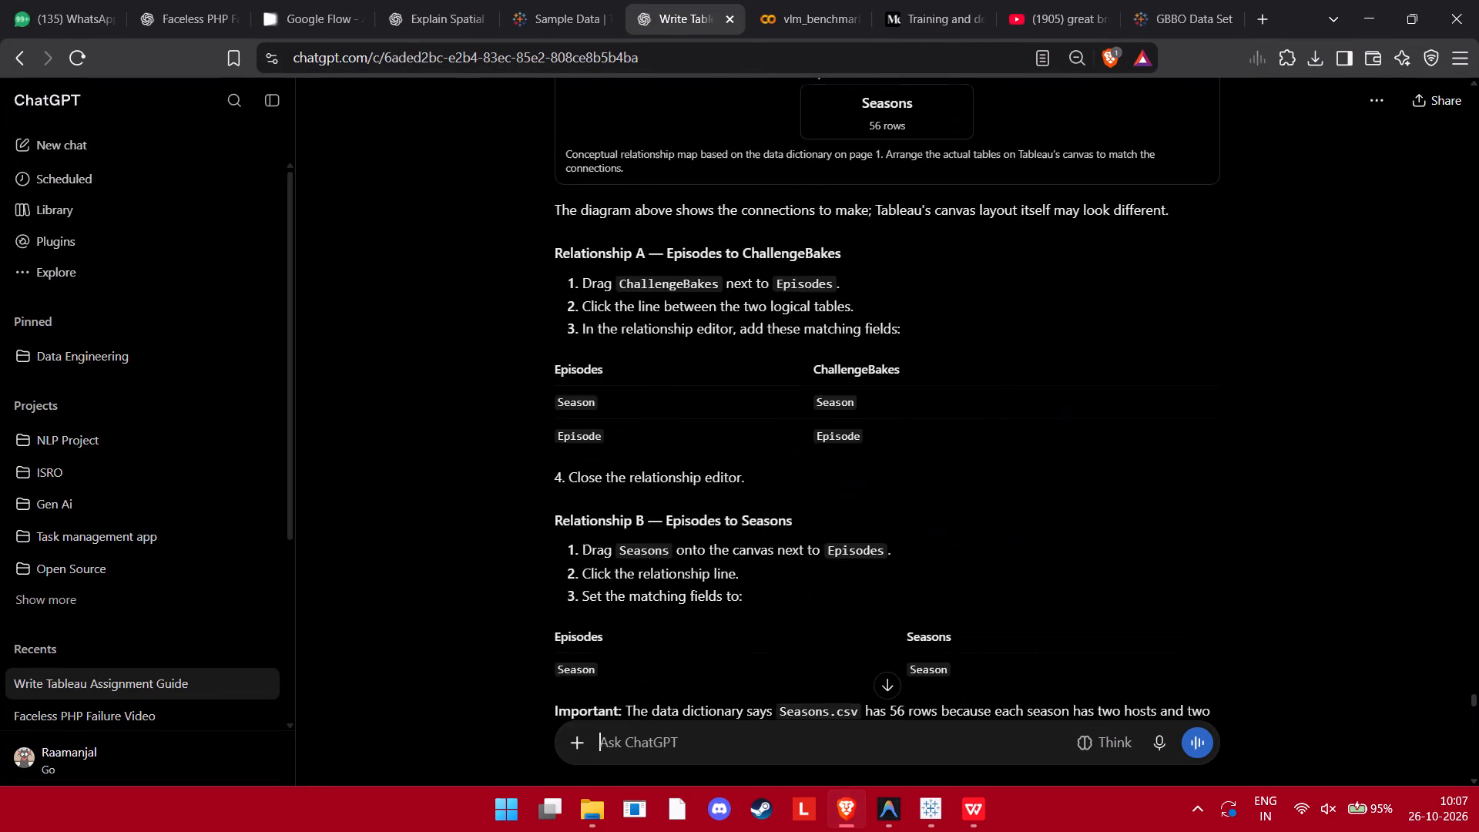
{"action": "scroll", "coordinate": [891, 539], "scroll_direction": "up", "scroll_amount": 8}
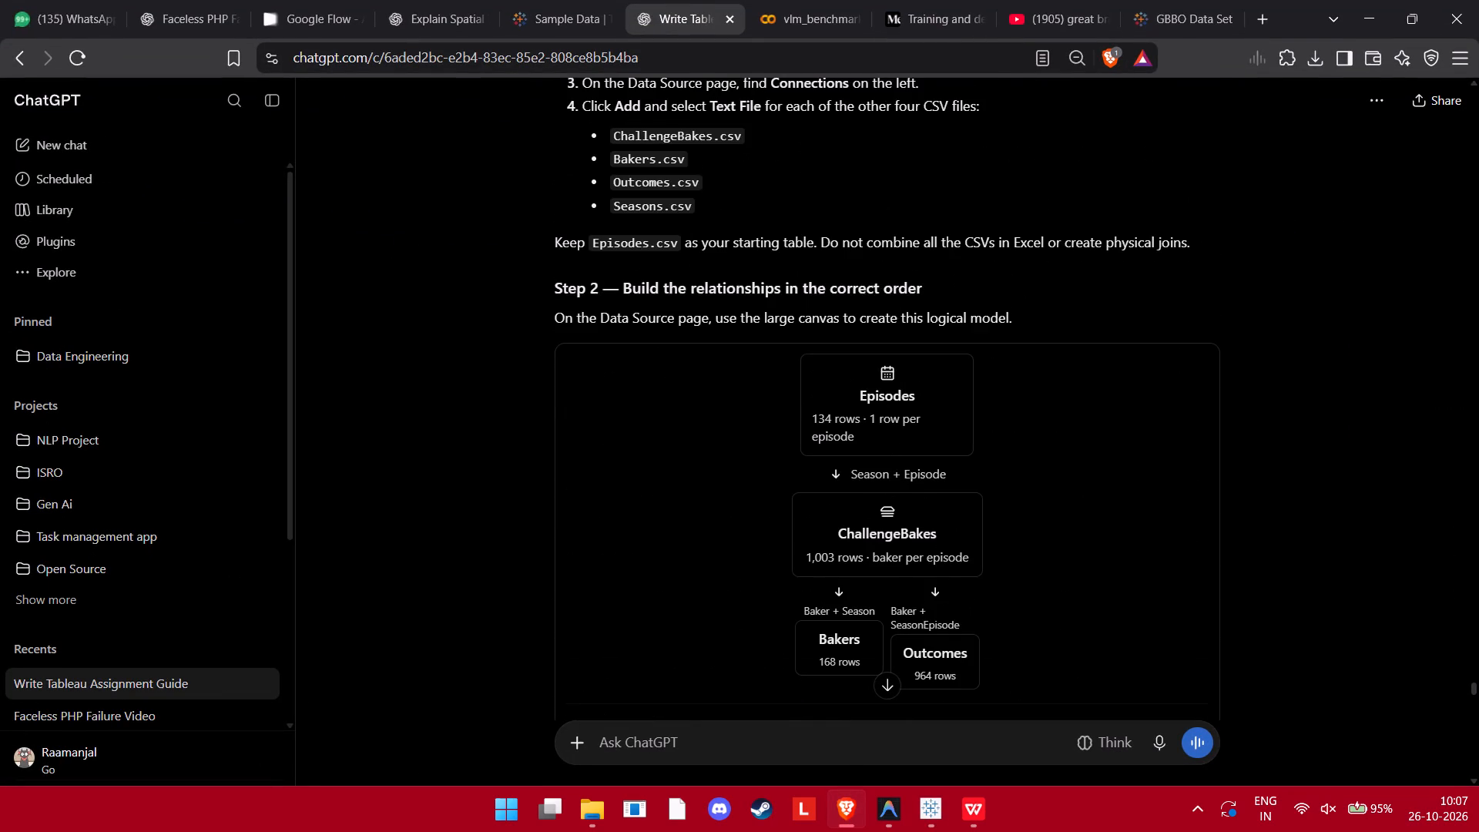
{"action": "scroll", "coordinate": [900, 488], "scroll_direction": "down", "scroll_amount": 2}
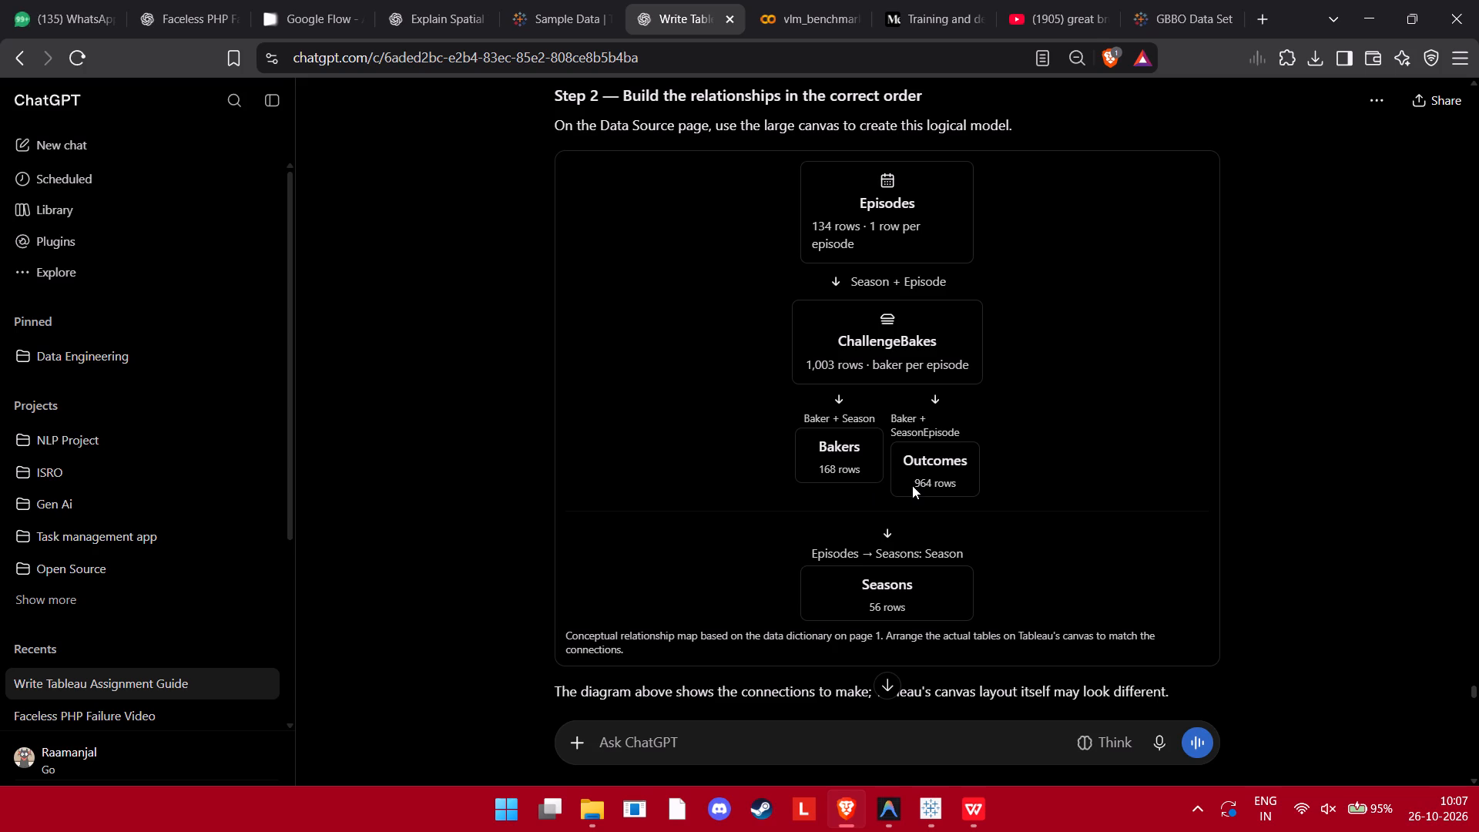
{"action": "left_click", "coordinate": [828, 804]}
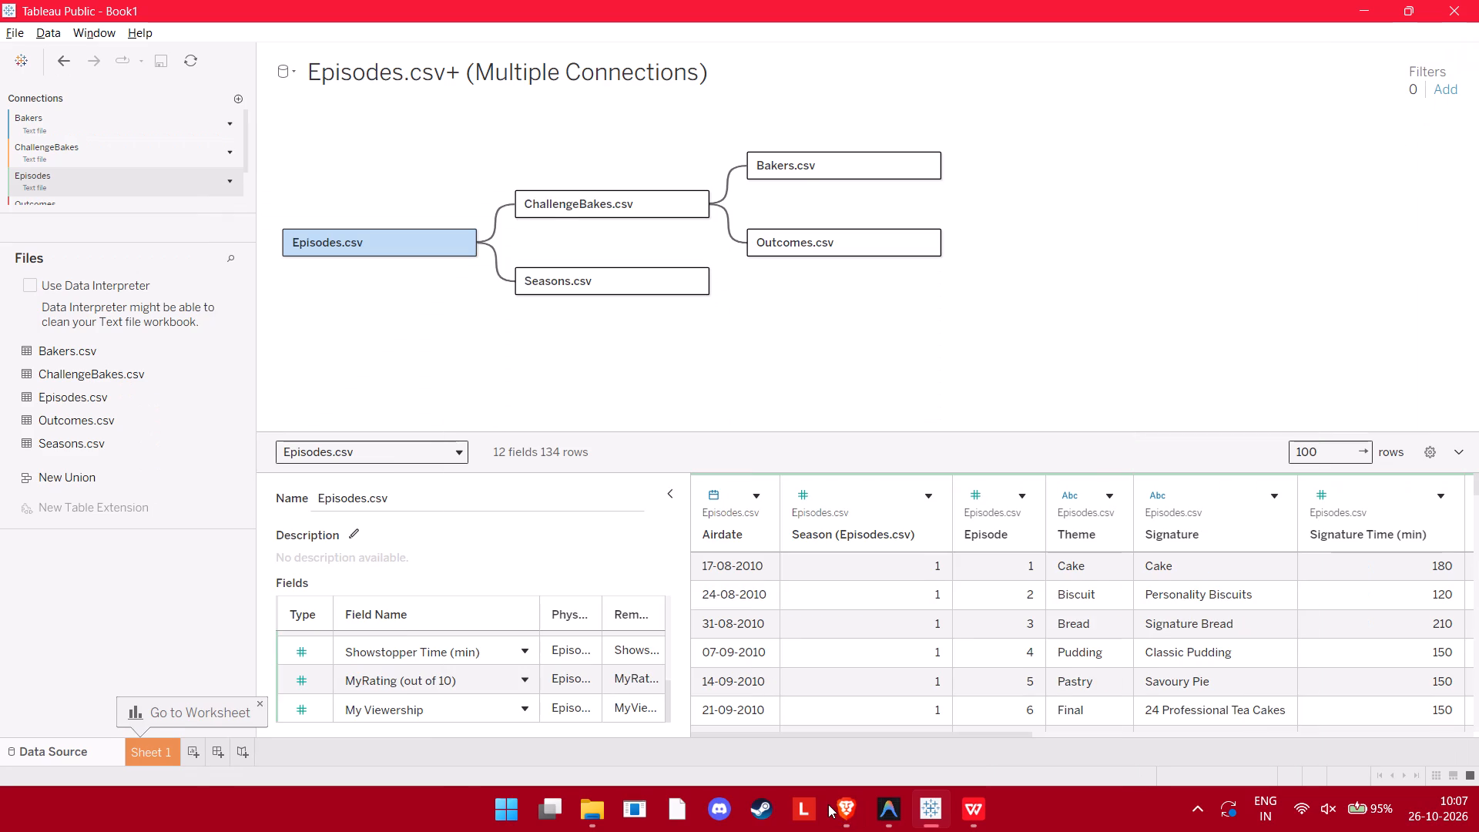
In ChatGPT, study the Step 5 clean-up table and the instructions for hiding, renaming, converting fields and setting the image role.
{"action": "left_click", "coordinate": [828, 804]}
{"action": "scroll", "coordinate": [893, 676], "scroll_direction": "down", "scroll_amount": 5}
{"action": "scroll", "coordinate": [909, 553], "scroll_direction": "down", "scroll_amount": 8}
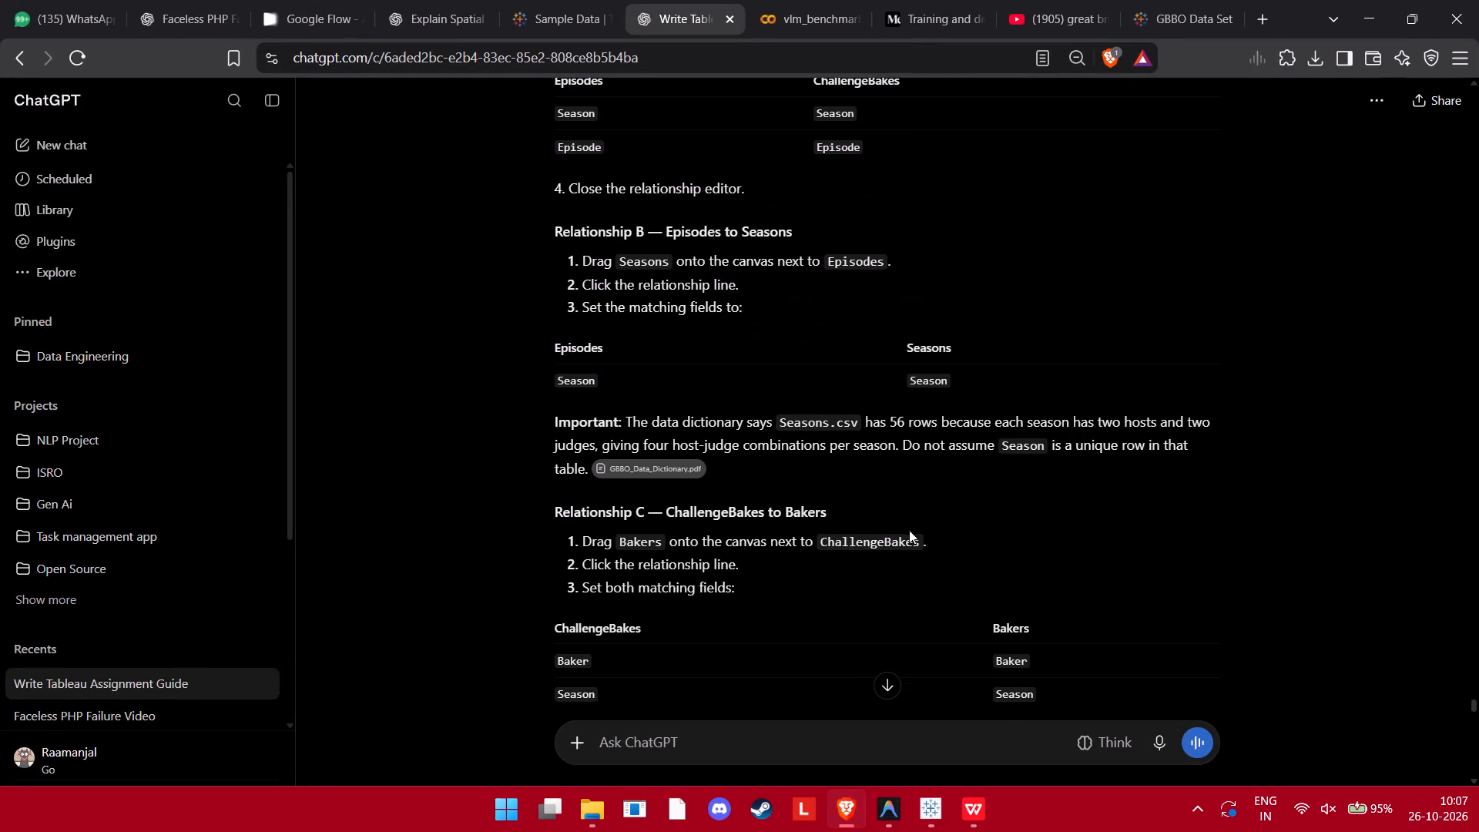
{"action": "scroll", "coordinate": [909, 518], "scroll_direction": "down", "scroll_amount": 19}
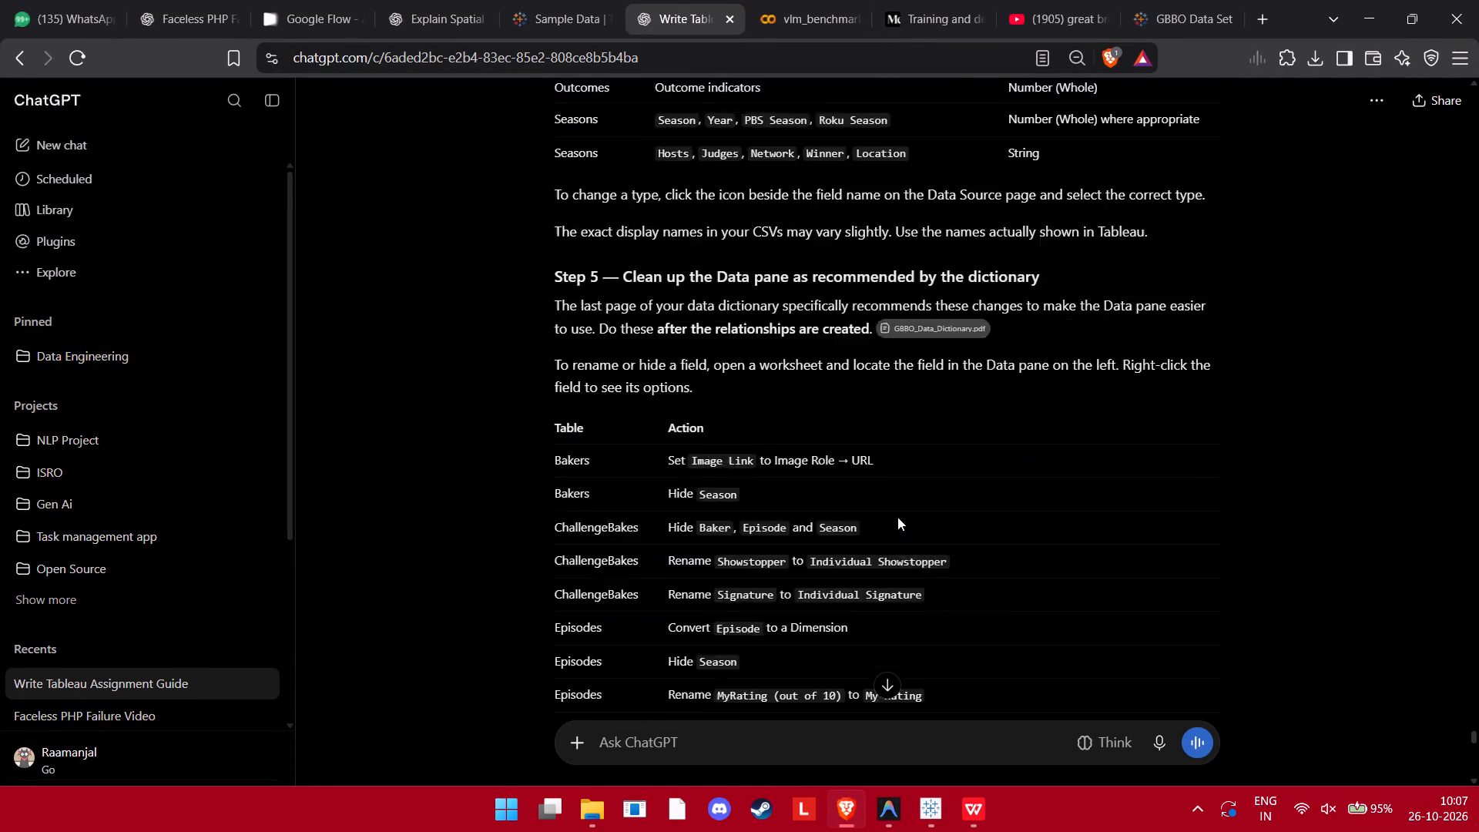
{"action": "scroll", "coordinate": [897, 517], "scroll_direction": "down", "scroll_amount": 9}
{"action": "scroll", "coordinate": [894, 507], "scroll_direction": "up", "scroll_amount": 4}
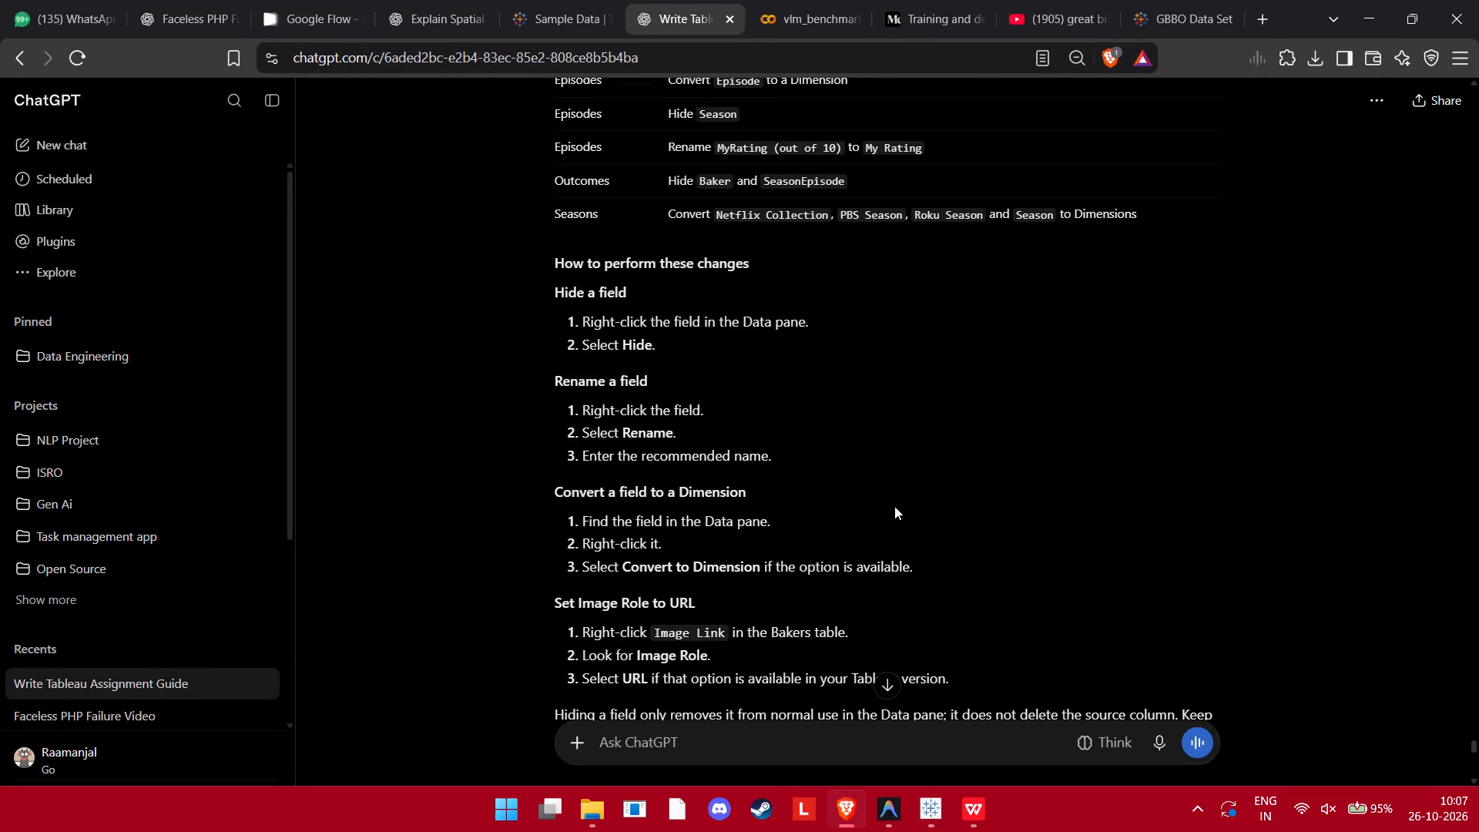
{"action": "scroll", "coordinate": [894, 506], "scroll_direction": "up", "scroll_amount": 5}
{"action": "scroll", "coordinate": [894, 506], "scroll_direction": "down", "scroll_amount": 4}
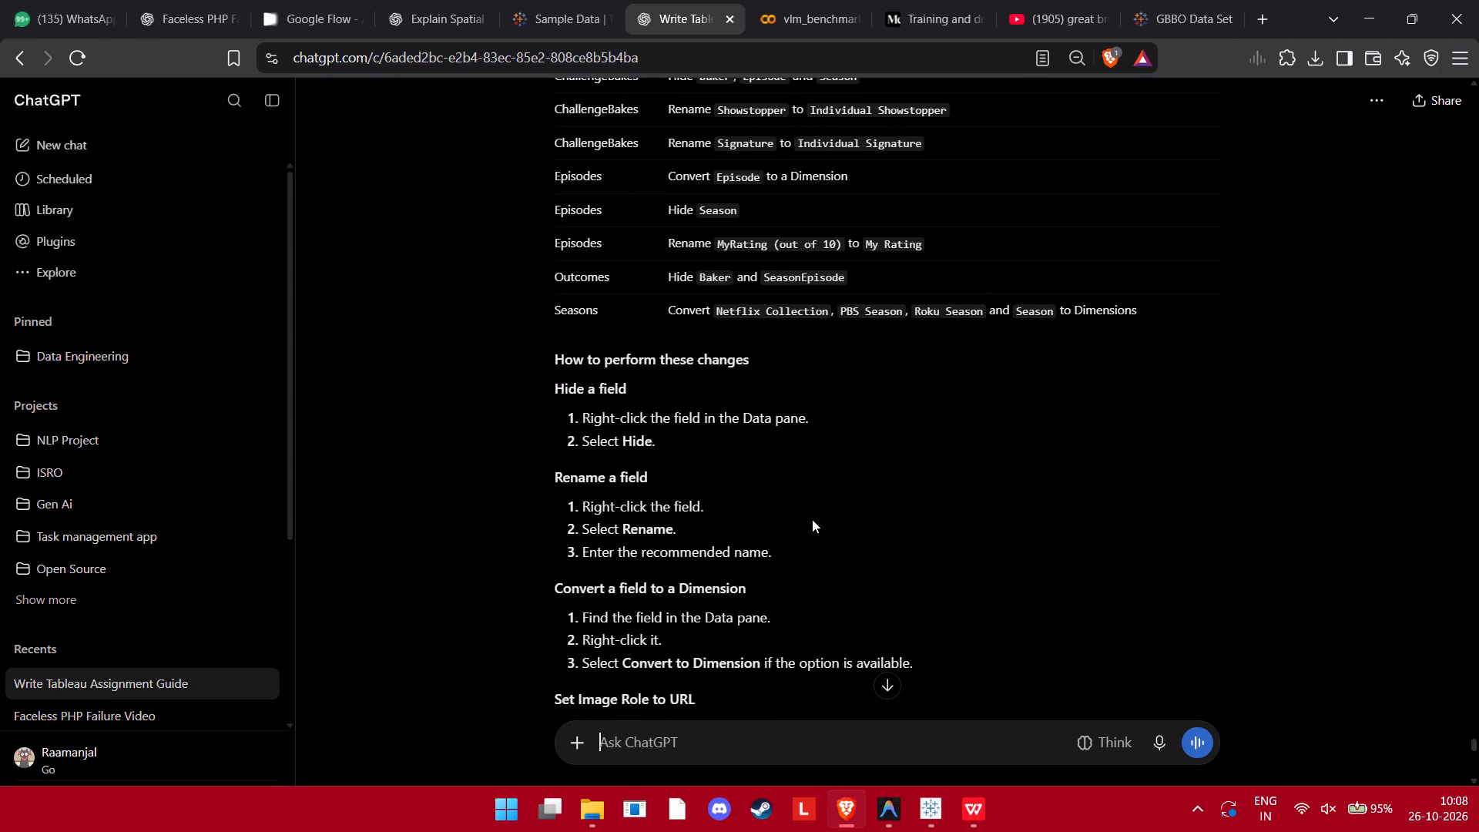
{"action": "scroll", "coordinate": [813, 533], "scroll_direction": "down", "scroll_amount": 3}
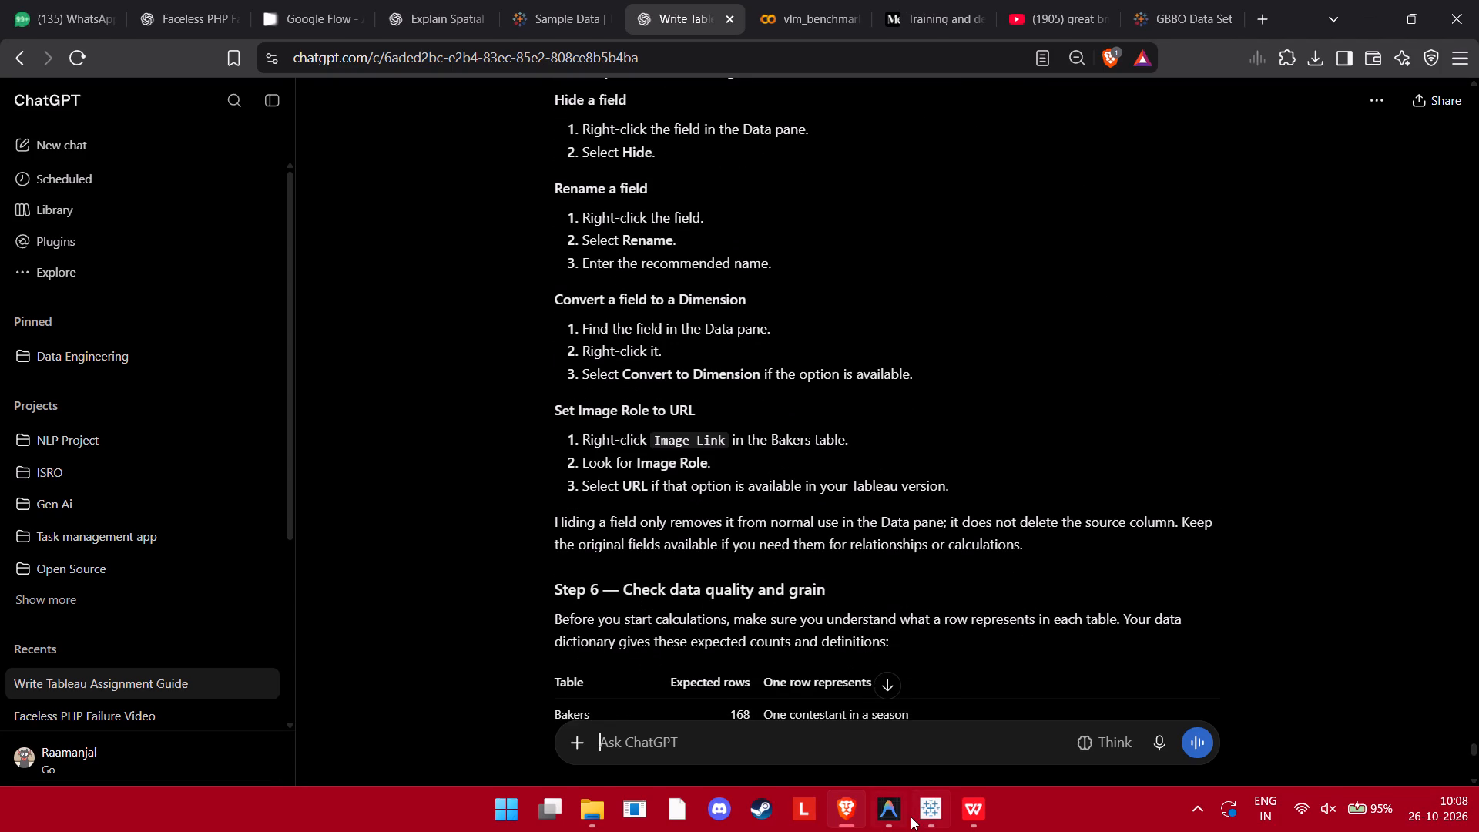
Switch to Tableau and open the Sheet 1 worksheet to reach the tables' fields in the Data pane.
{"action": "left_click", "coordinate": [932, 814]}
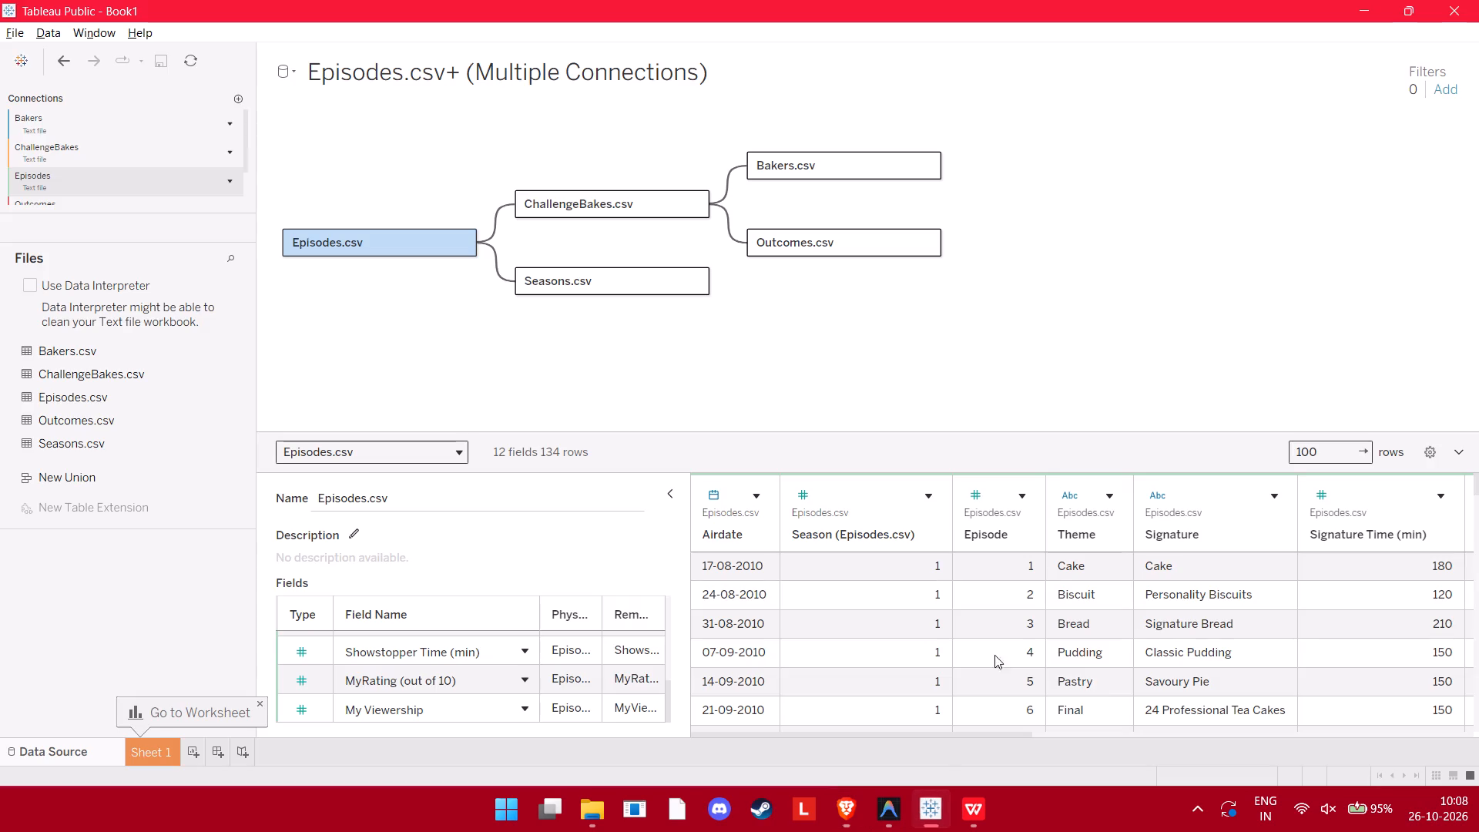
{"action": "right_click", "coordinate": [1265, 317]}
{"action": "right_click", "coordinate": [1031, 188]}
{"action": "right_click", "coordinate": [1031, 188]}
{"action": "scroll", "coordinate": [128, 172], "scroll_direction": "down", "scroll_amount": 6}
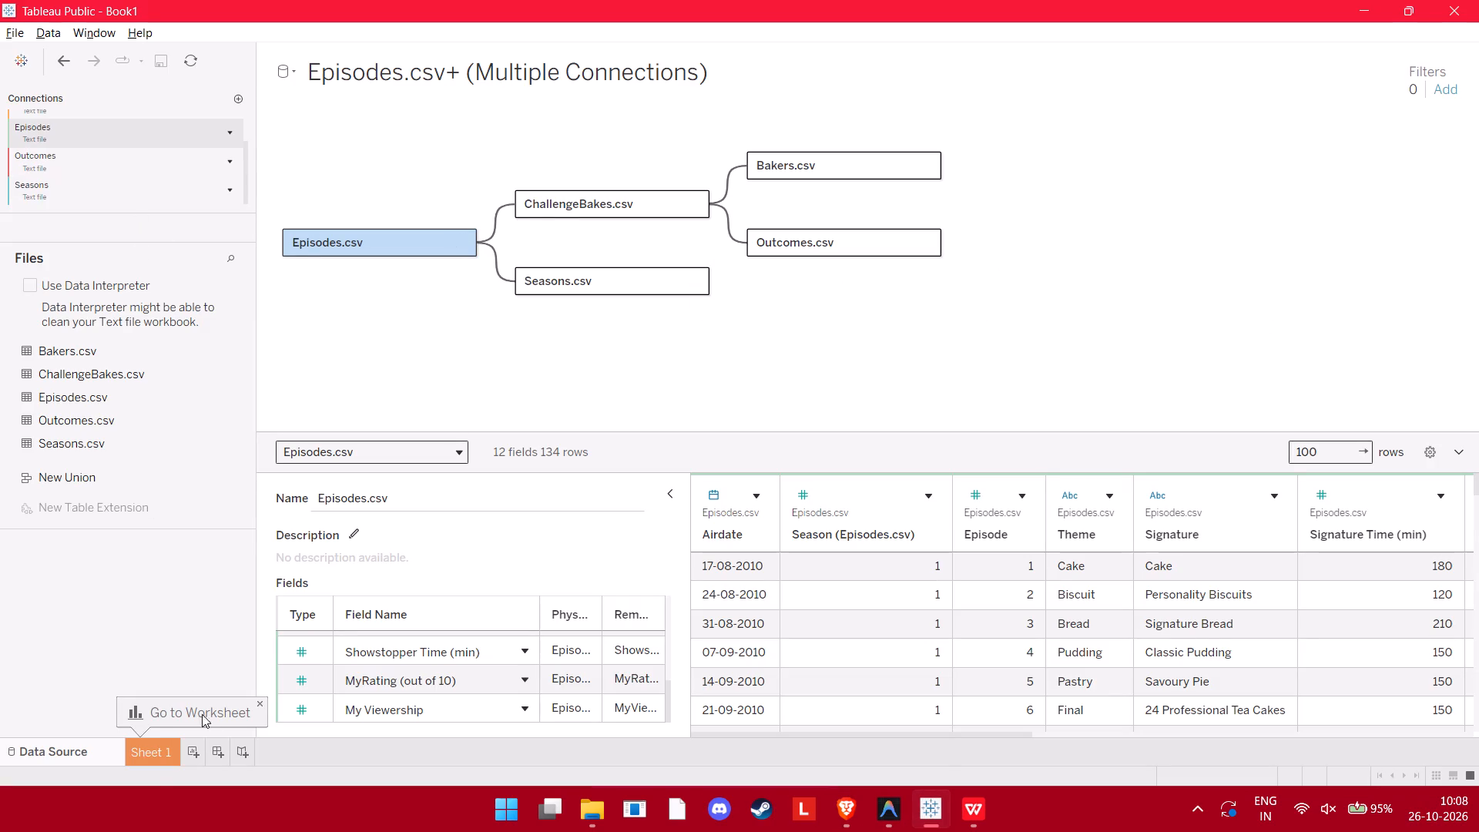
{"action": "left_click", "coordinate": [160, 762]}
{"action": "left_click", "coordinate": [159, 750]}
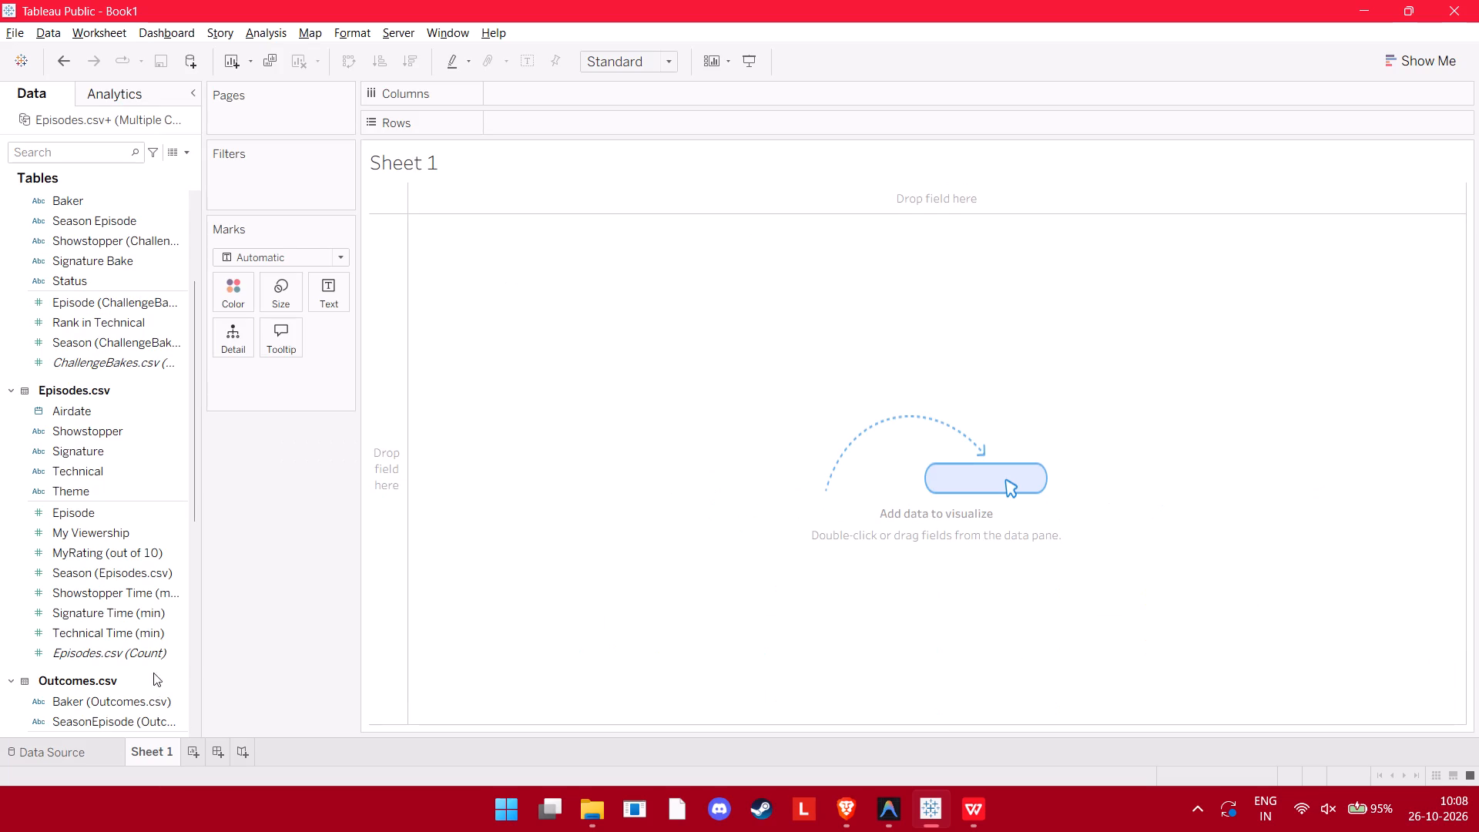
Look through the fields listed under Bakers, ChallengeBakes, Episodes, Outcomes and Seasons in Sheet 1's Data pane.
{"action": "scroll", "coordinate": [132, 595], "scroll_direction": "up", "scroll_amount": 8}
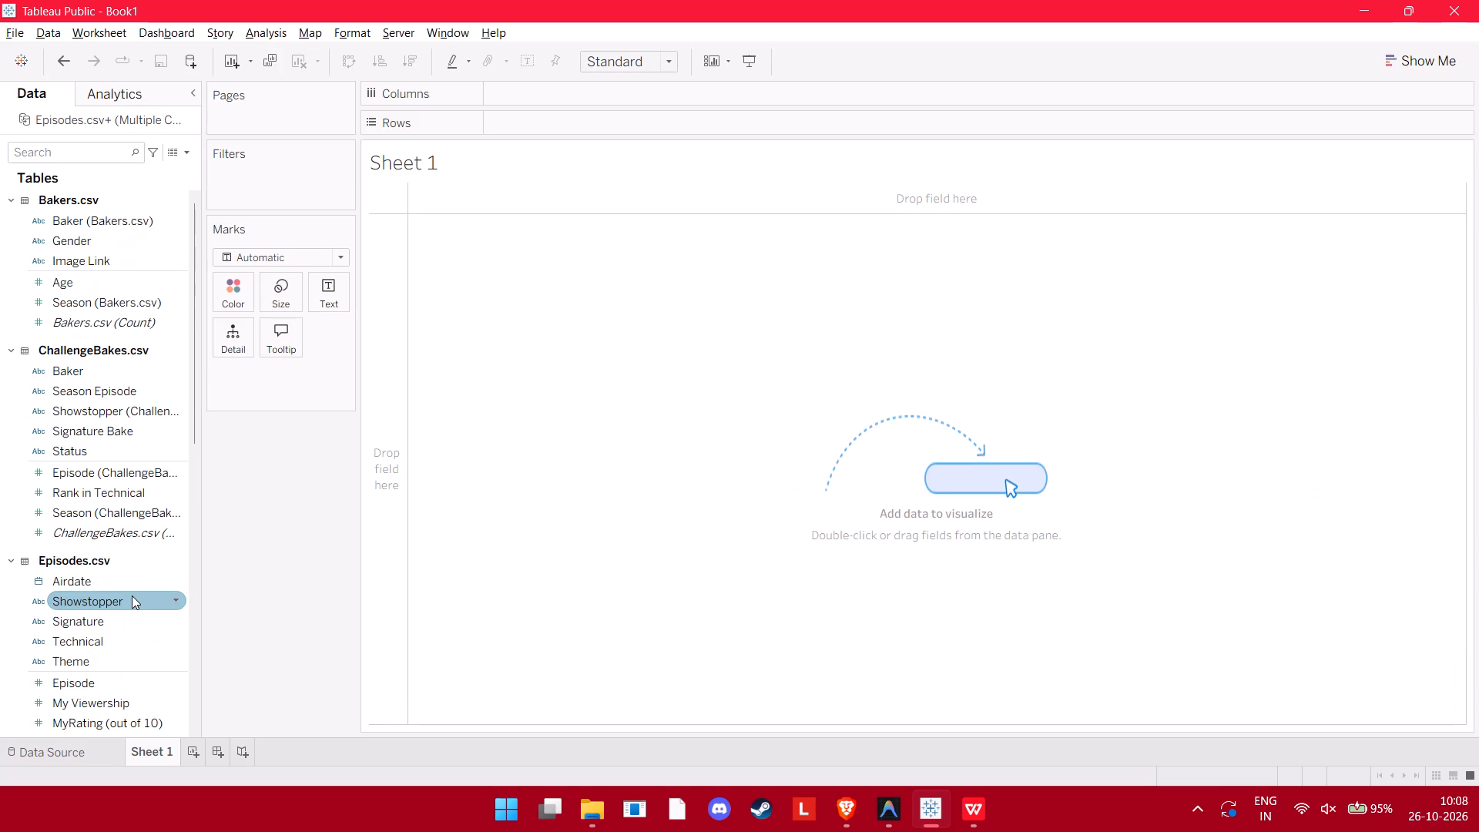
{"action": "scroll", "coordinate": [132, 595], "scroll_direction": "down", "scroll_amount": 13}
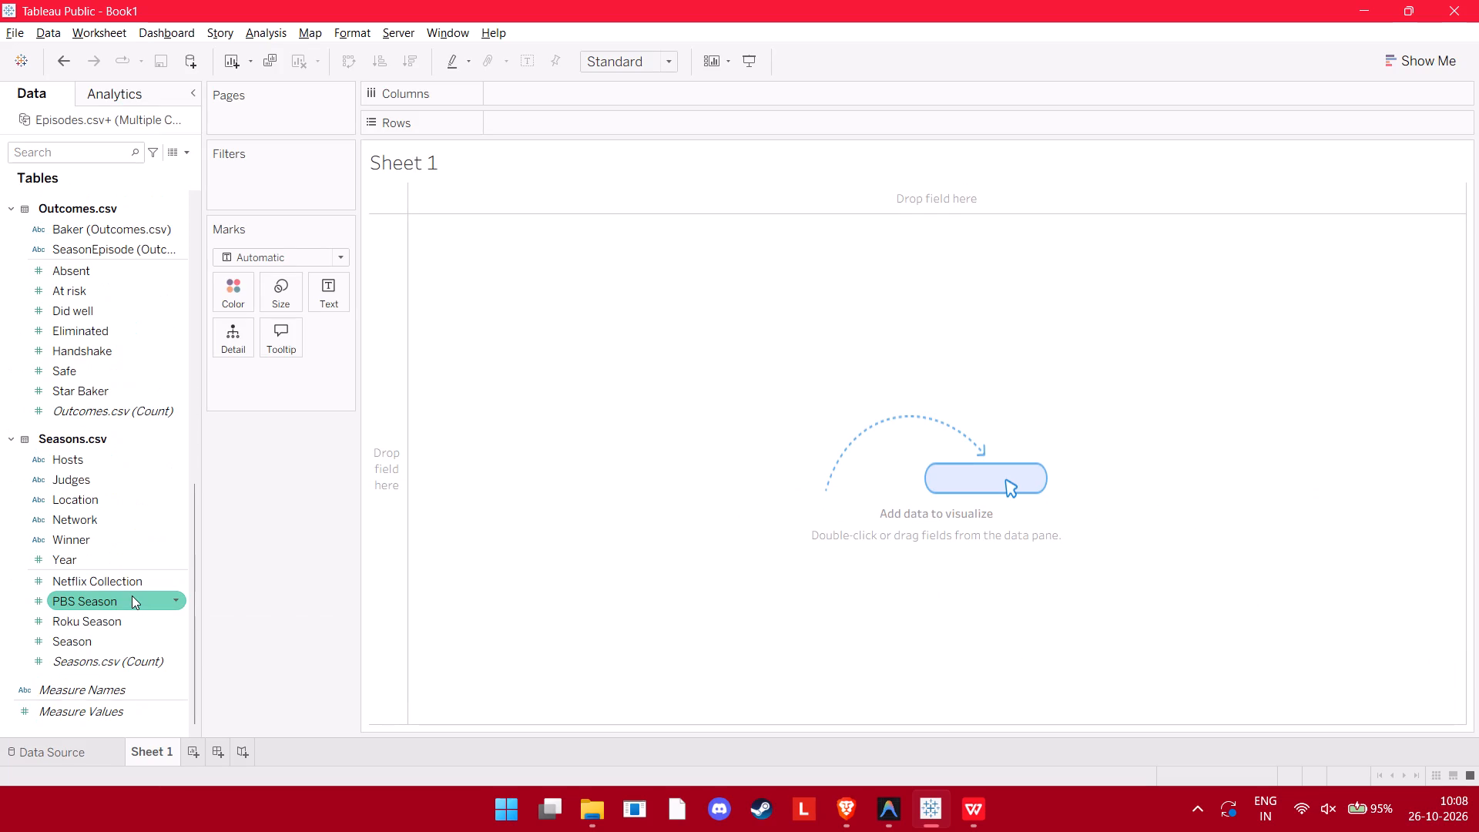
{"action": "scroll", "coordinate": [132, 595], "scroll_direction": "down", "scroll_amount": 3}
{"action": "scroll", "coordinate": [132, 595], "scroll_direction": "up", "scroll_amount": 6}
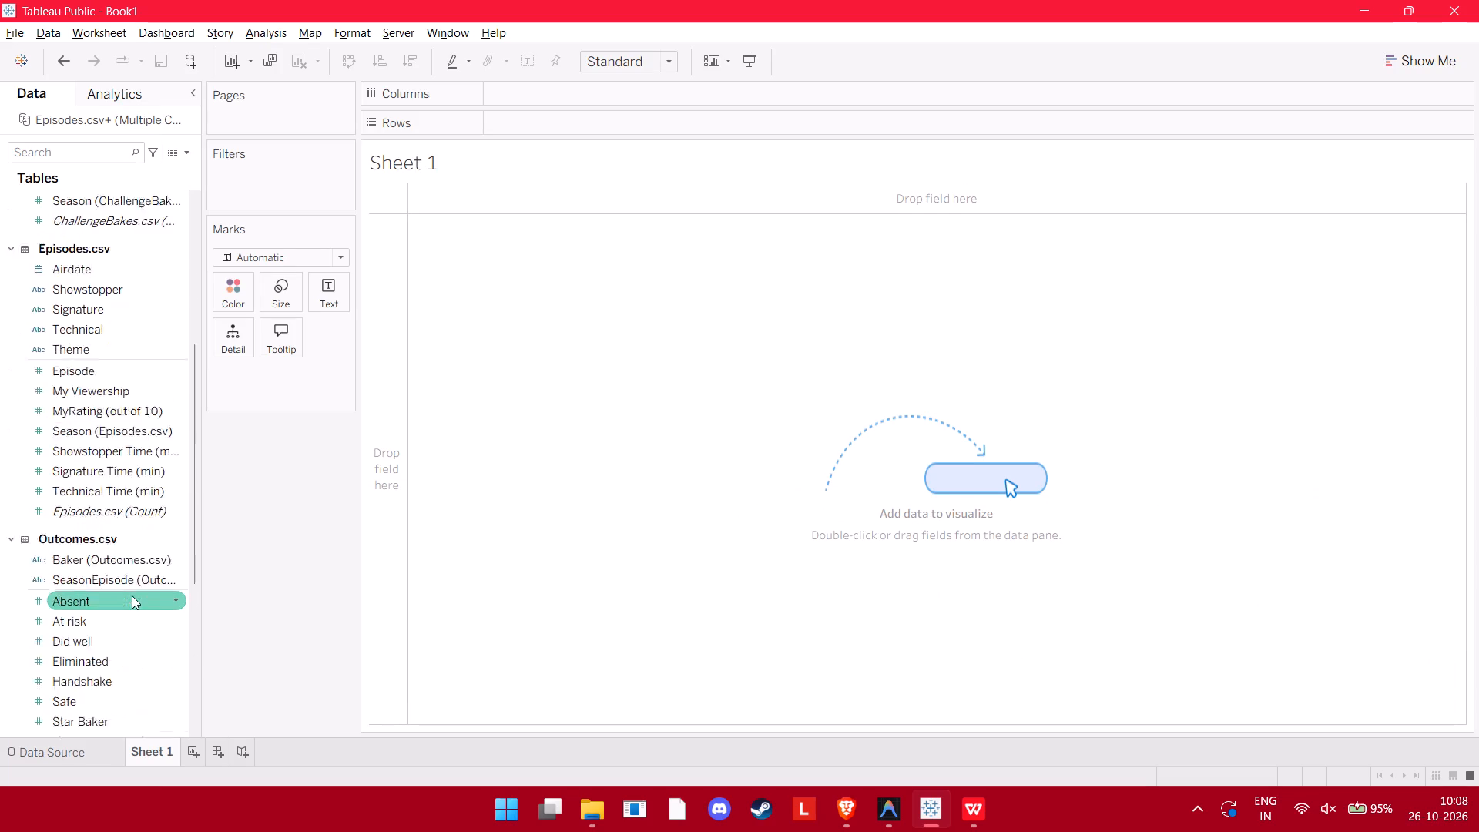
{"action": "scroll", "coordinate": [132, 595], "scroll_direction": "up", "scroll_amount": 10}
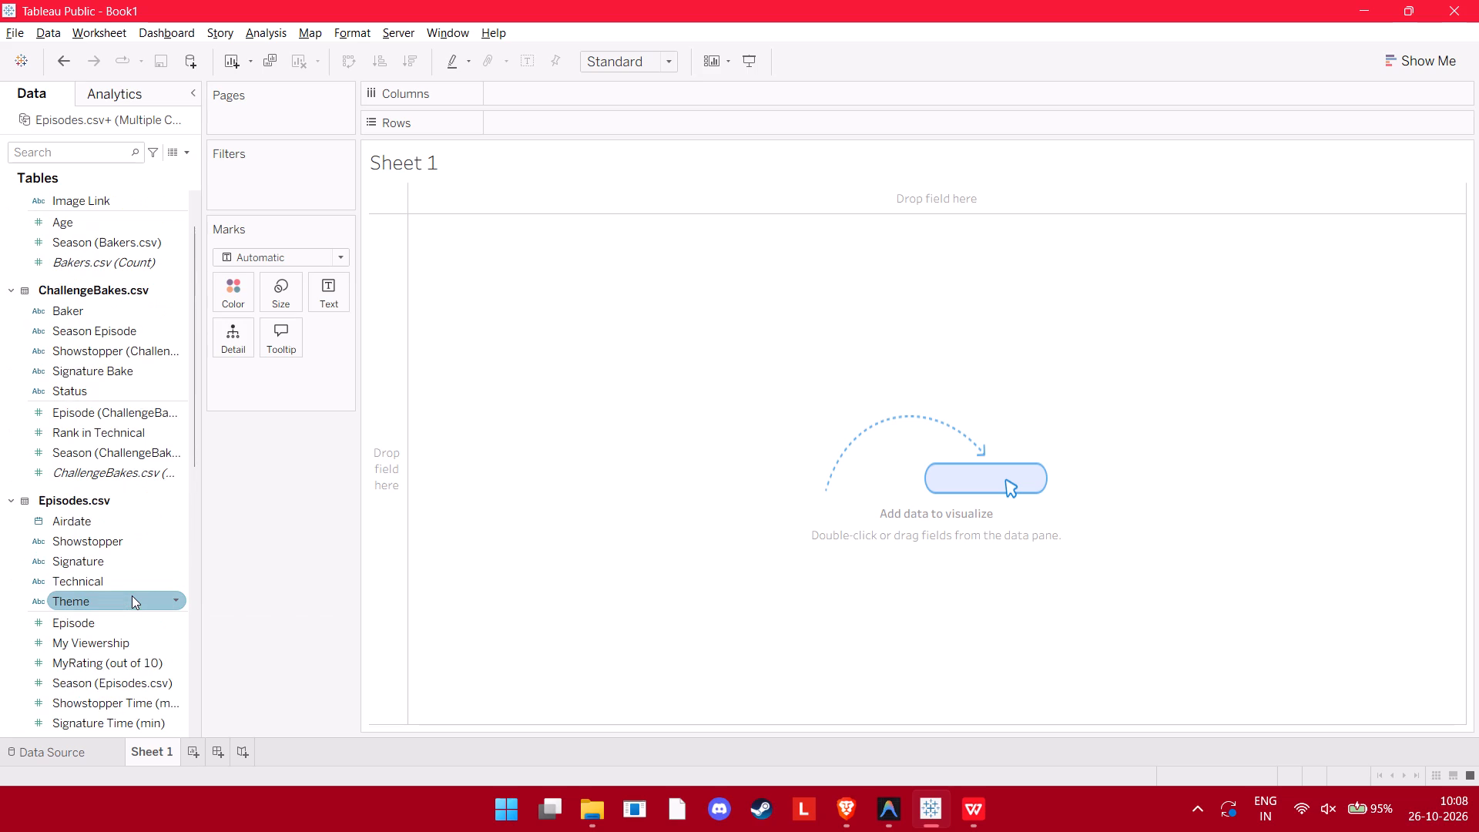
{"action": "scroll", "coordinate": [132, 595], "scroll_direction": "up", "scroll_amount": 2}
{"action": "scroll", "coordinate": [132, 595], "scroll_direction": "down", "scroll_amount": 3}
Return to the data source's relationship diagram and try to save the workbook.
{"action": "left_click", "coordinate": [95, 753]}
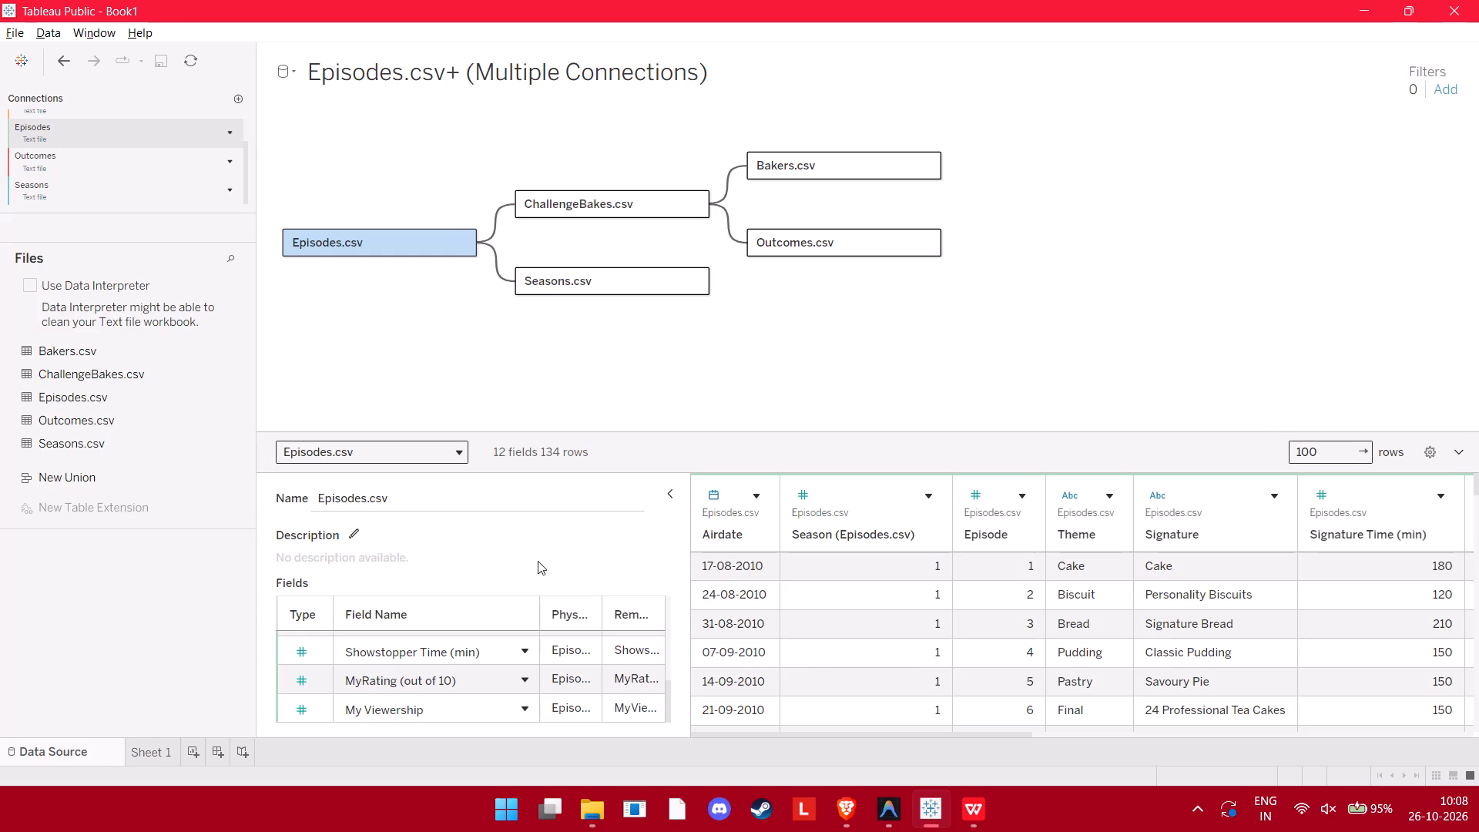
{"action": "left_click", "coordinate": [873, 374]}
{"action": "scroll", "coordinate": [583, 682], "scroll_direction": "down", "scroll_amount": 4}
{"action": "key", "text": "ctrl+s"}
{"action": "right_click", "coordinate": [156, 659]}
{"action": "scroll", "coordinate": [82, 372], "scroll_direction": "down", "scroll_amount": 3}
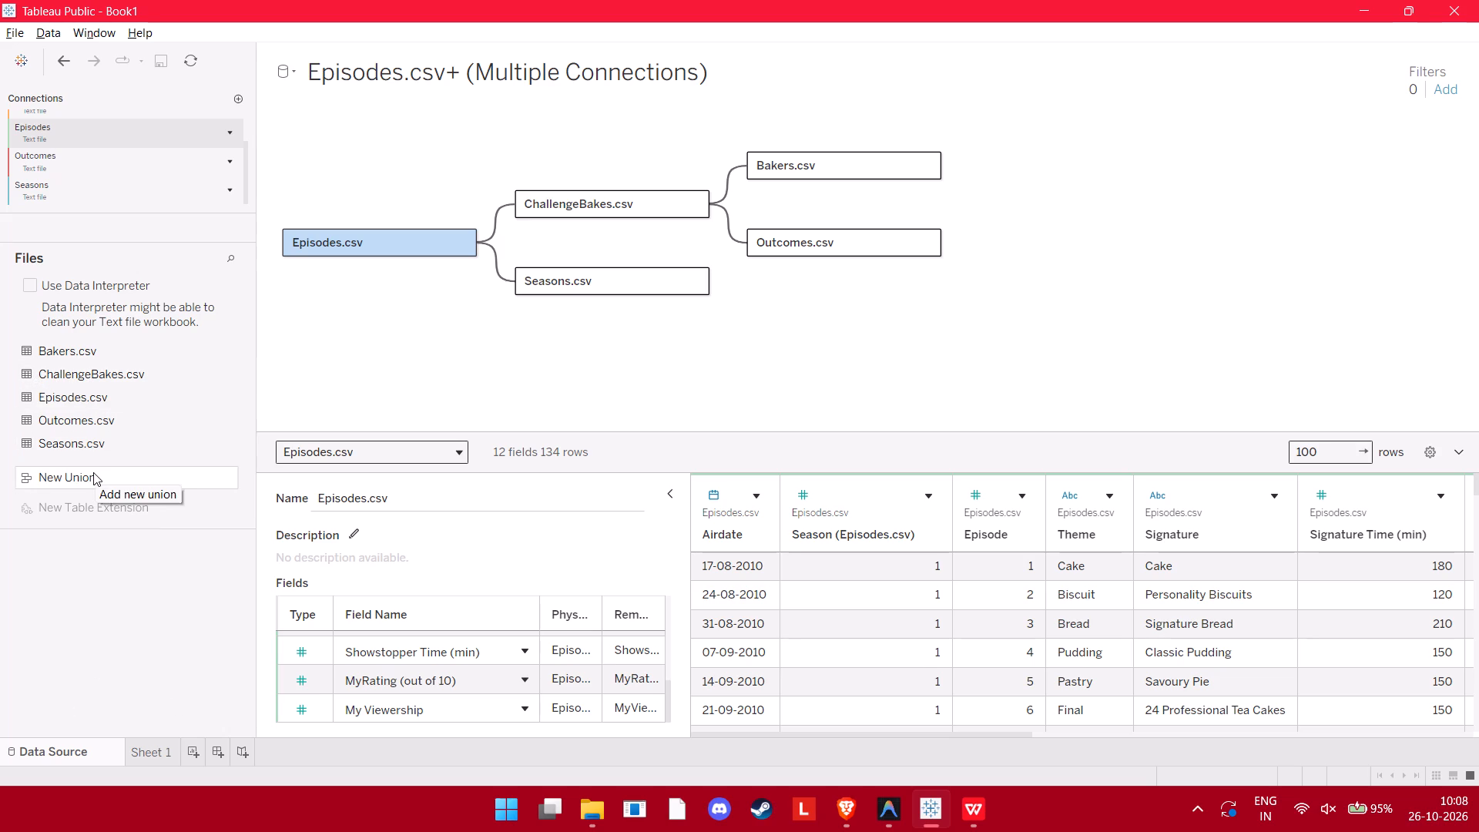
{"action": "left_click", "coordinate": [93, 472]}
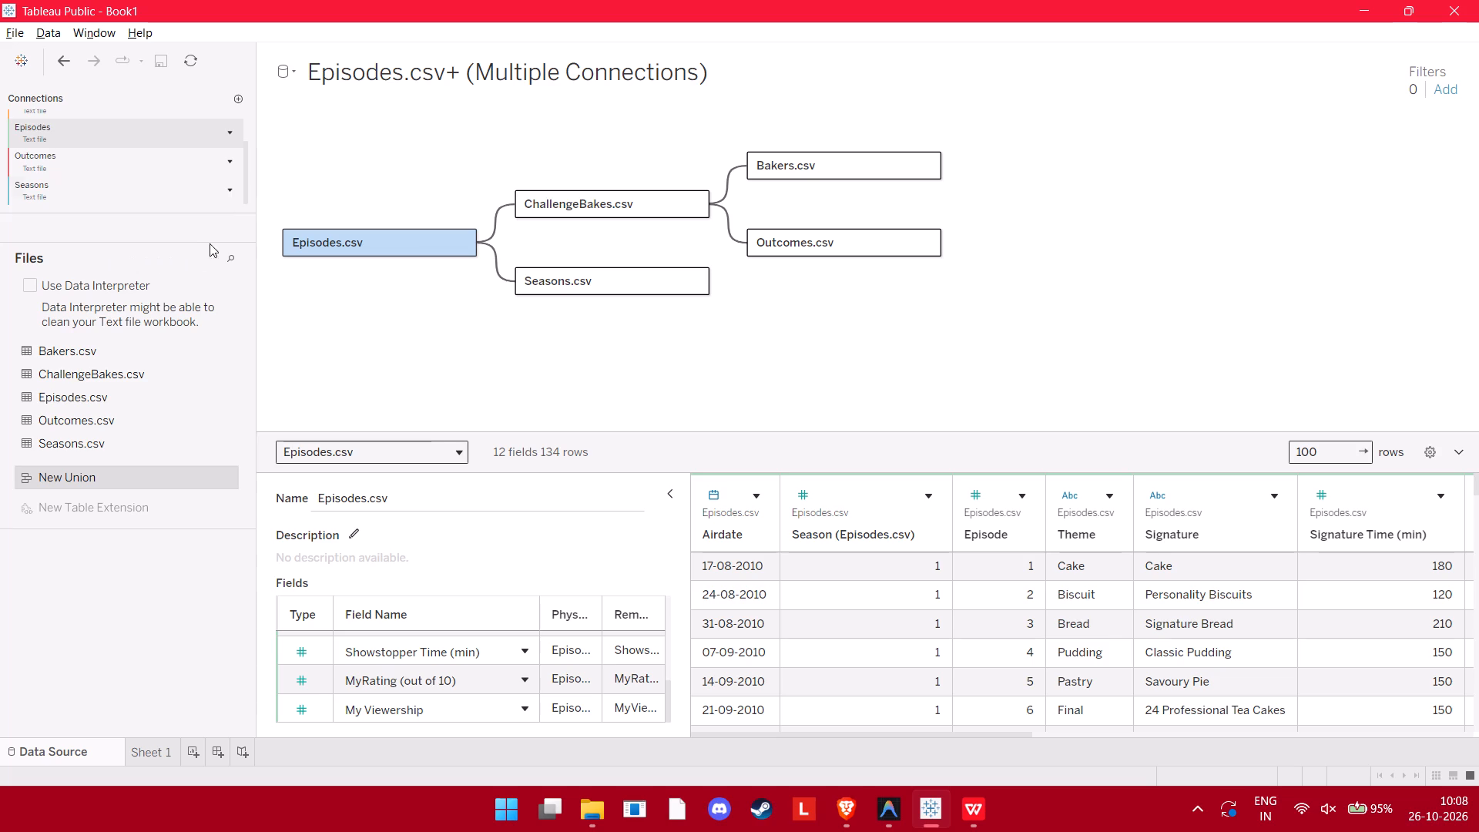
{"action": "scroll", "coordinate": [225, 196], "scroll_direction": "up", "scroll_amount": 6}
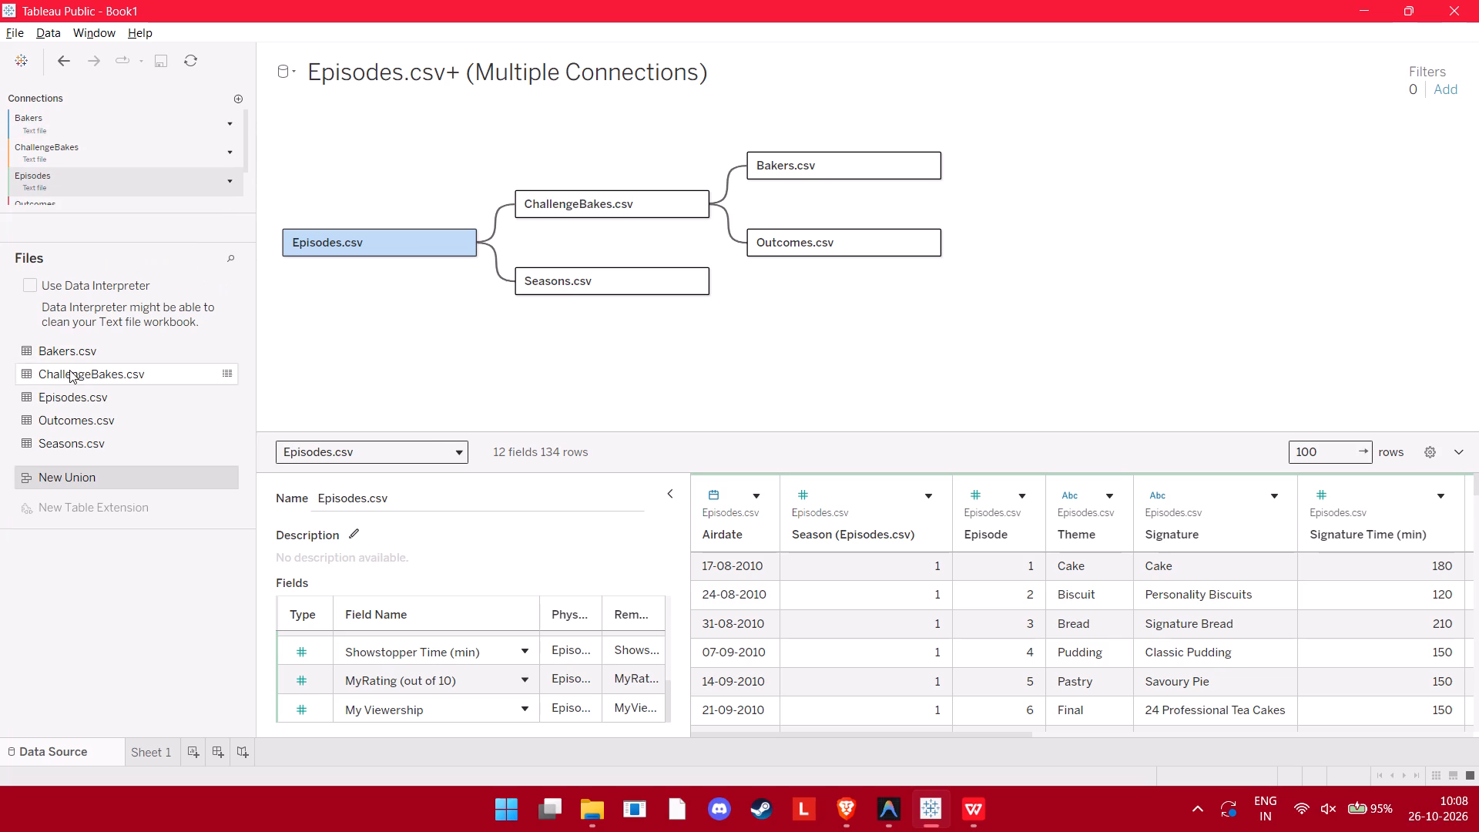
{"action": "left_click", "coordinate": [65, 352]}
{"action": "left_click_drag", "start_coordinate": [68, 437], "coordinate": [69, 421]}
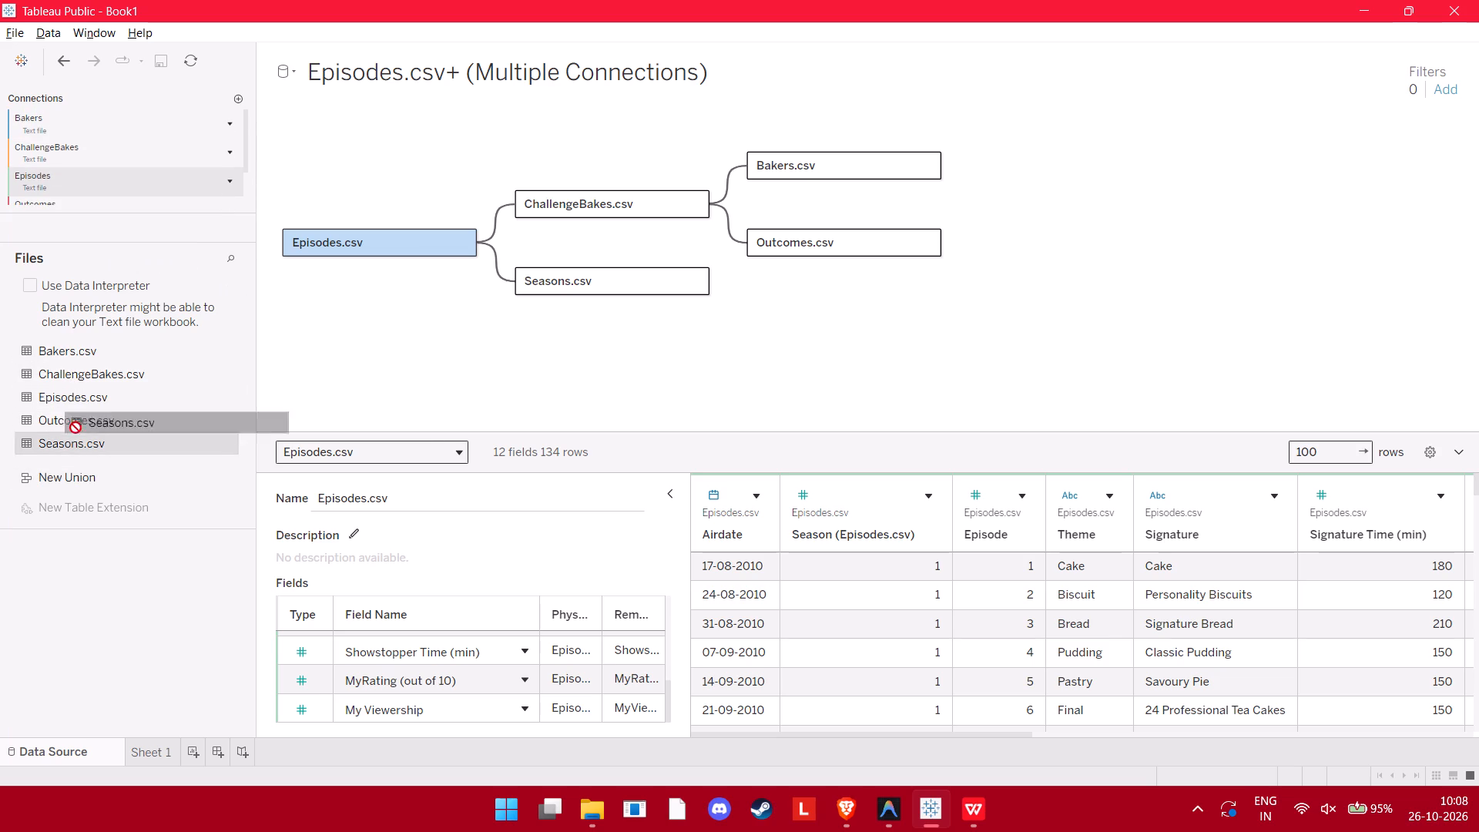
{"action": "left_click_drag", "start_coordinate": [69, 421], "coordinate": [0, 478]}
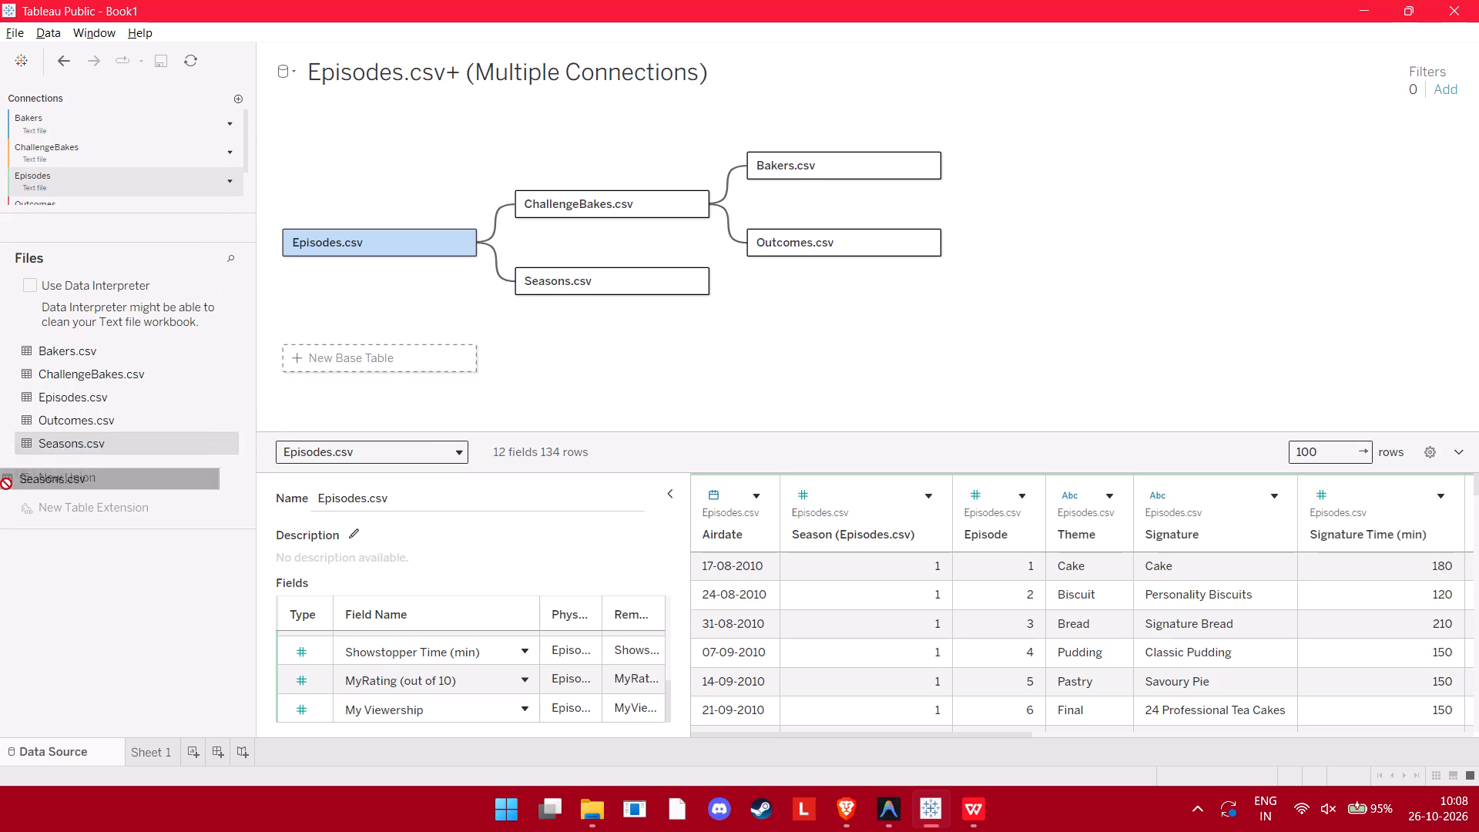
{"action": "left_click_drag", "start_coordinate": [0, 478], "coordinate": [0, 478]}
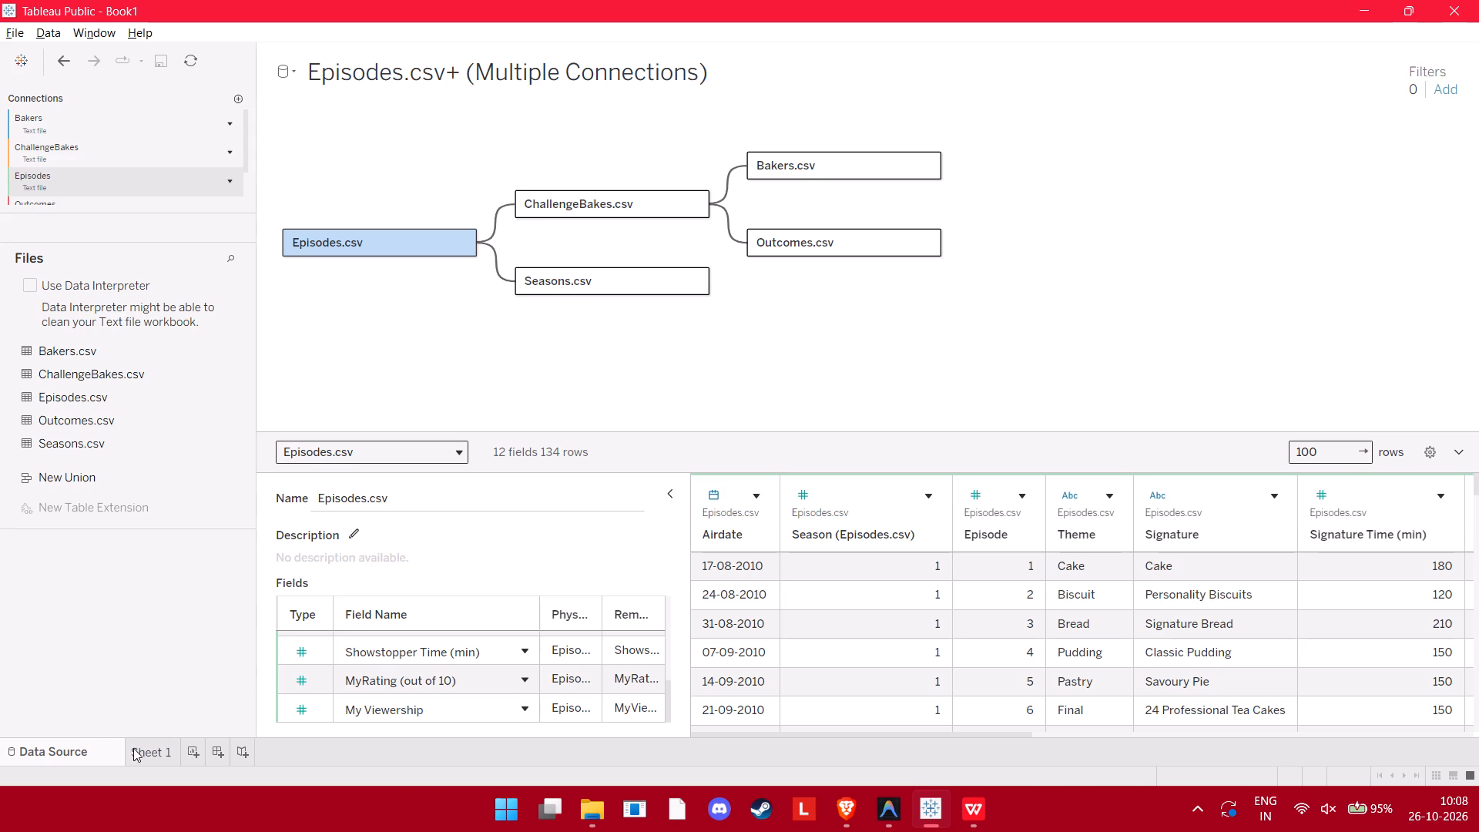
{"action": "key", "text": "alt+Tab"}
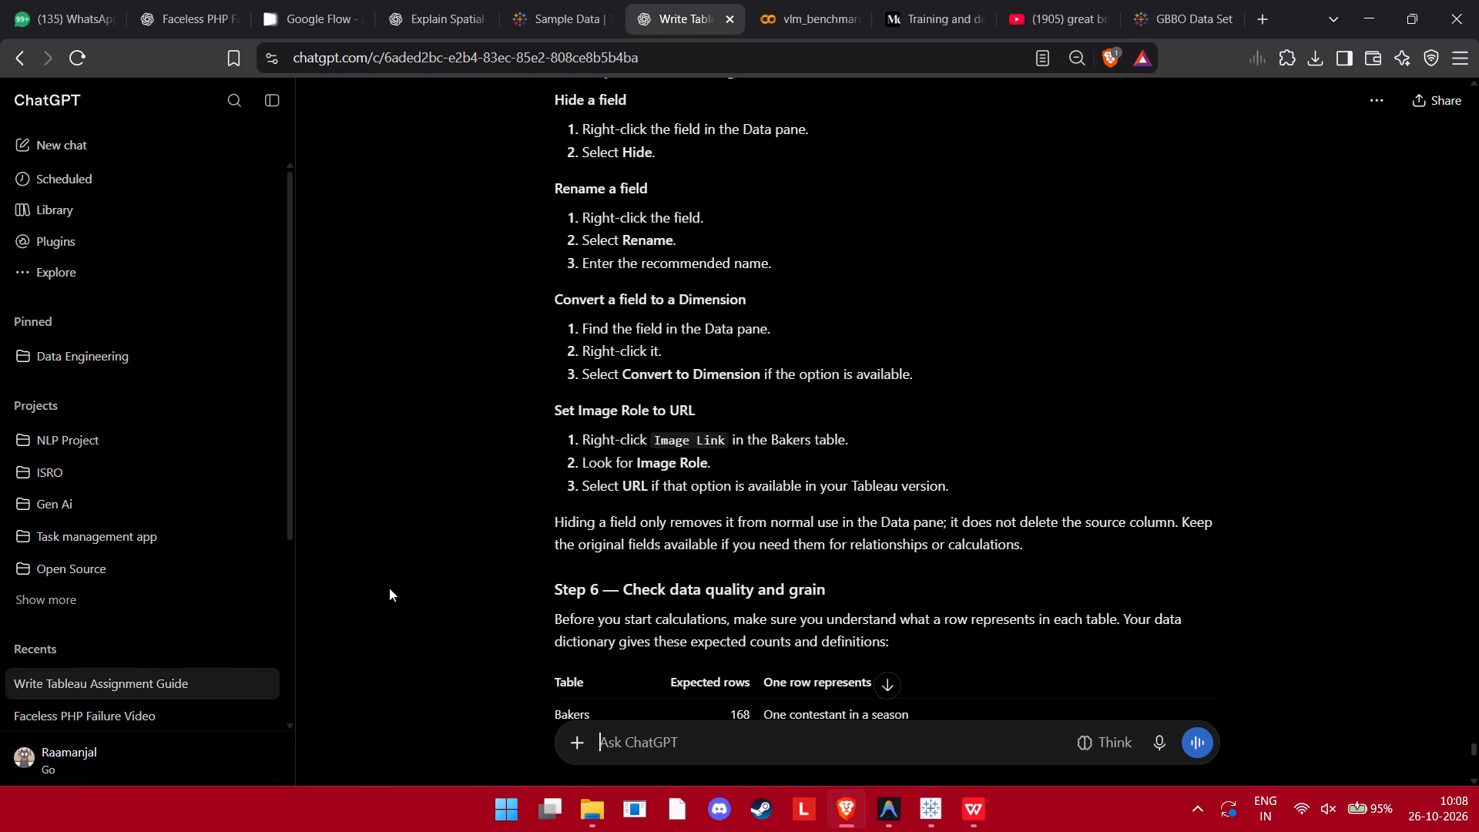
{"action": "scroll", "coordinate": [589, 522], "scroll_direction": "down", "scroll_amount": 2}
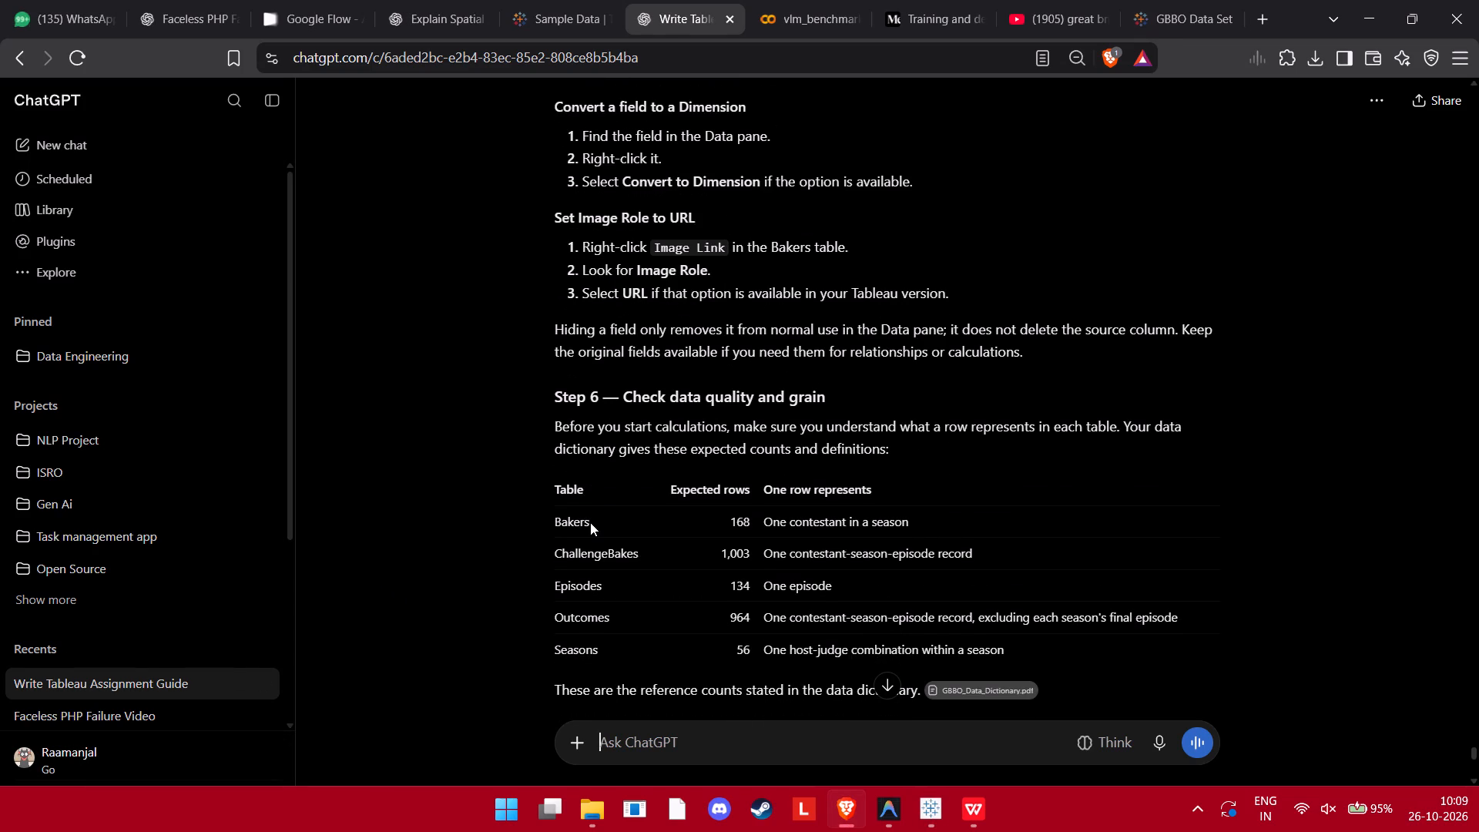
{"action": "scroll", "coordinate": [590, 522], "scroll_direction": "down", "scroll_amount": 1}
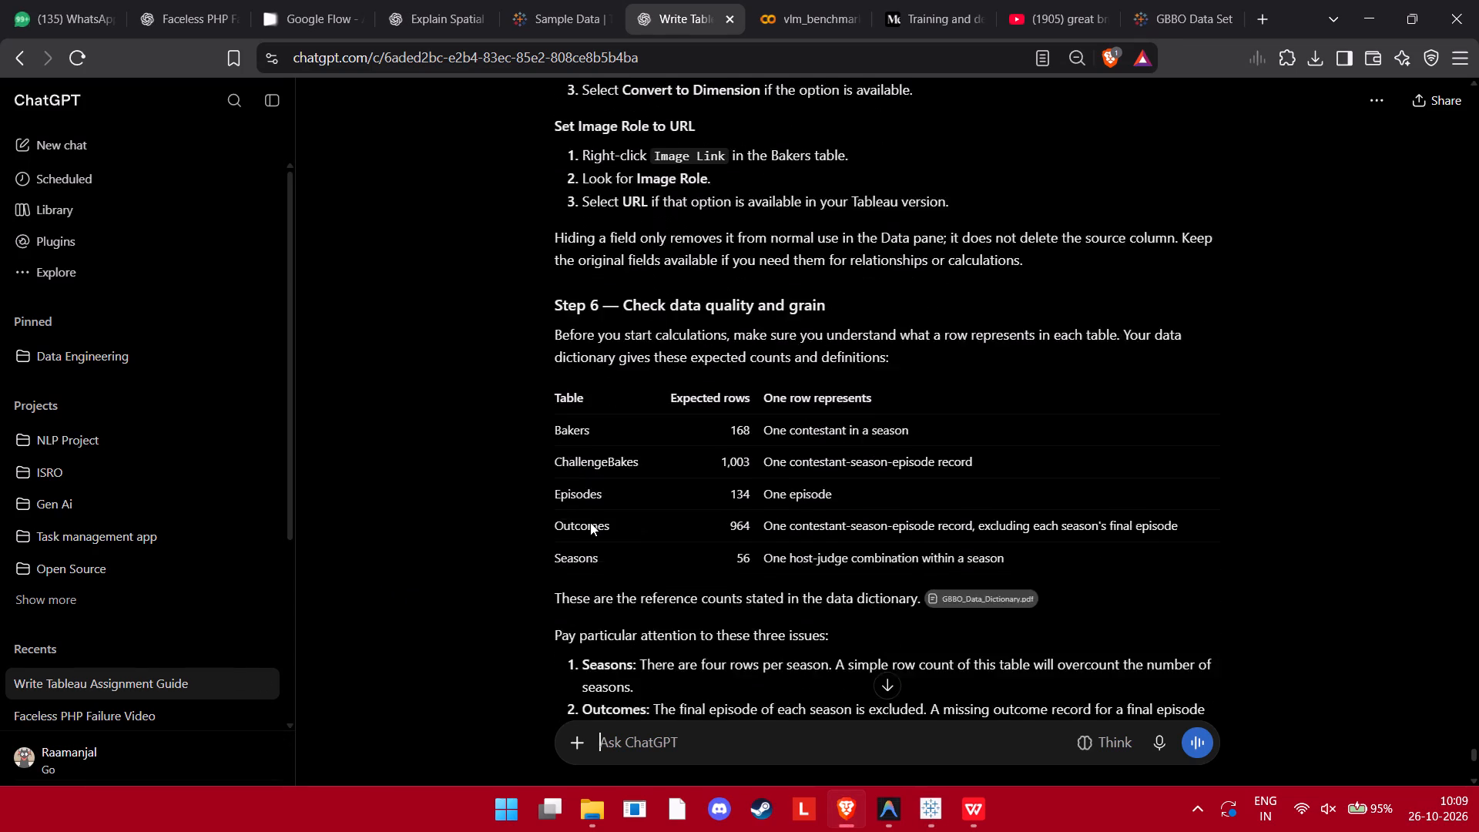
{"action": "scroll", "coordinate": [590, 522], "scroll_direction": "down", "scroll_amount": 1}
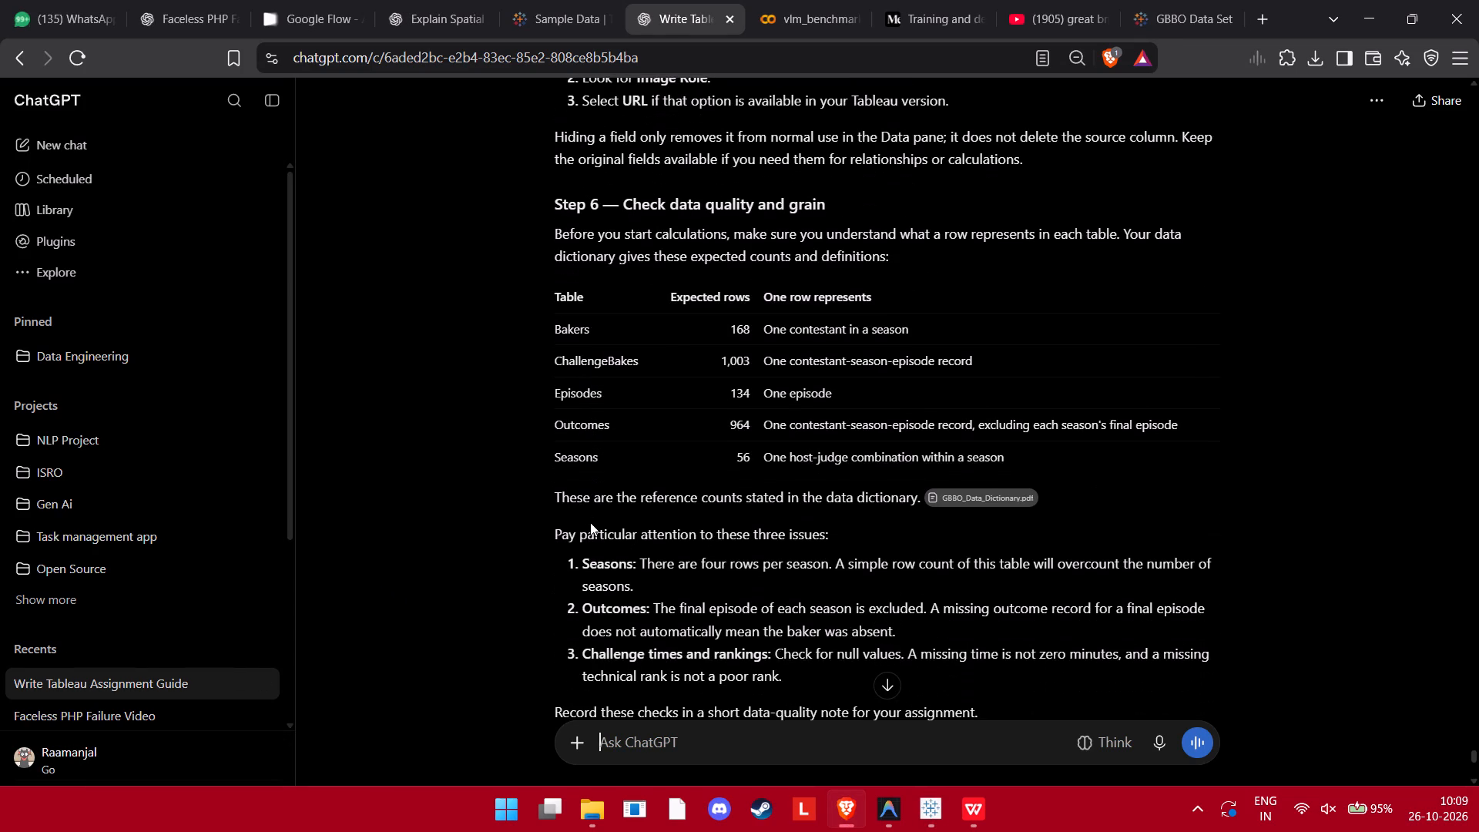
{"action": "scroll", "coordinate": [590, 522], "scroll_direction": "down", "scroll_amount": 4}
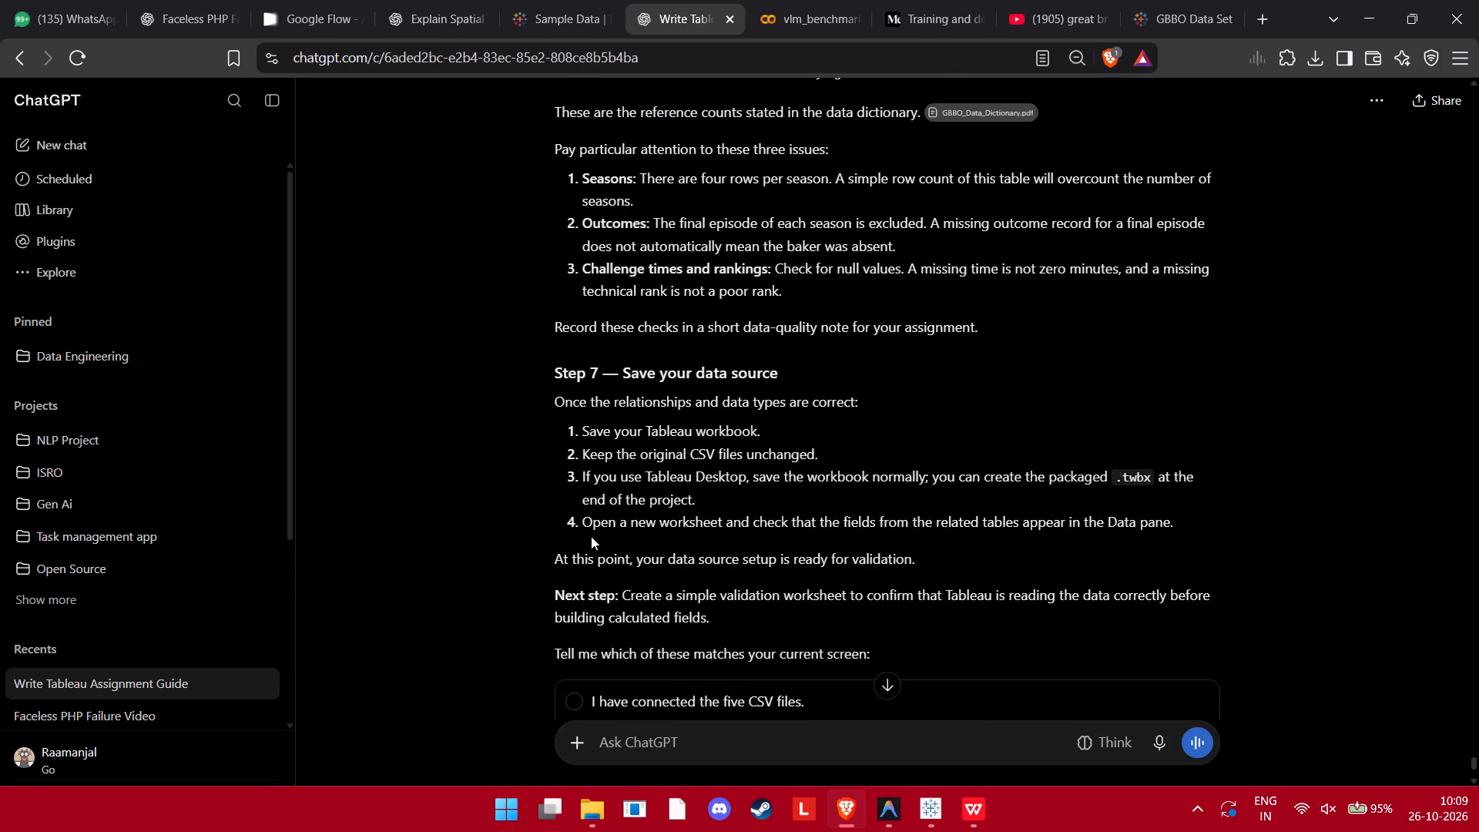
{"action": "scroll", "coordinate": [592, 536], "scroll_direction": "up", "scroll_amount": 1}
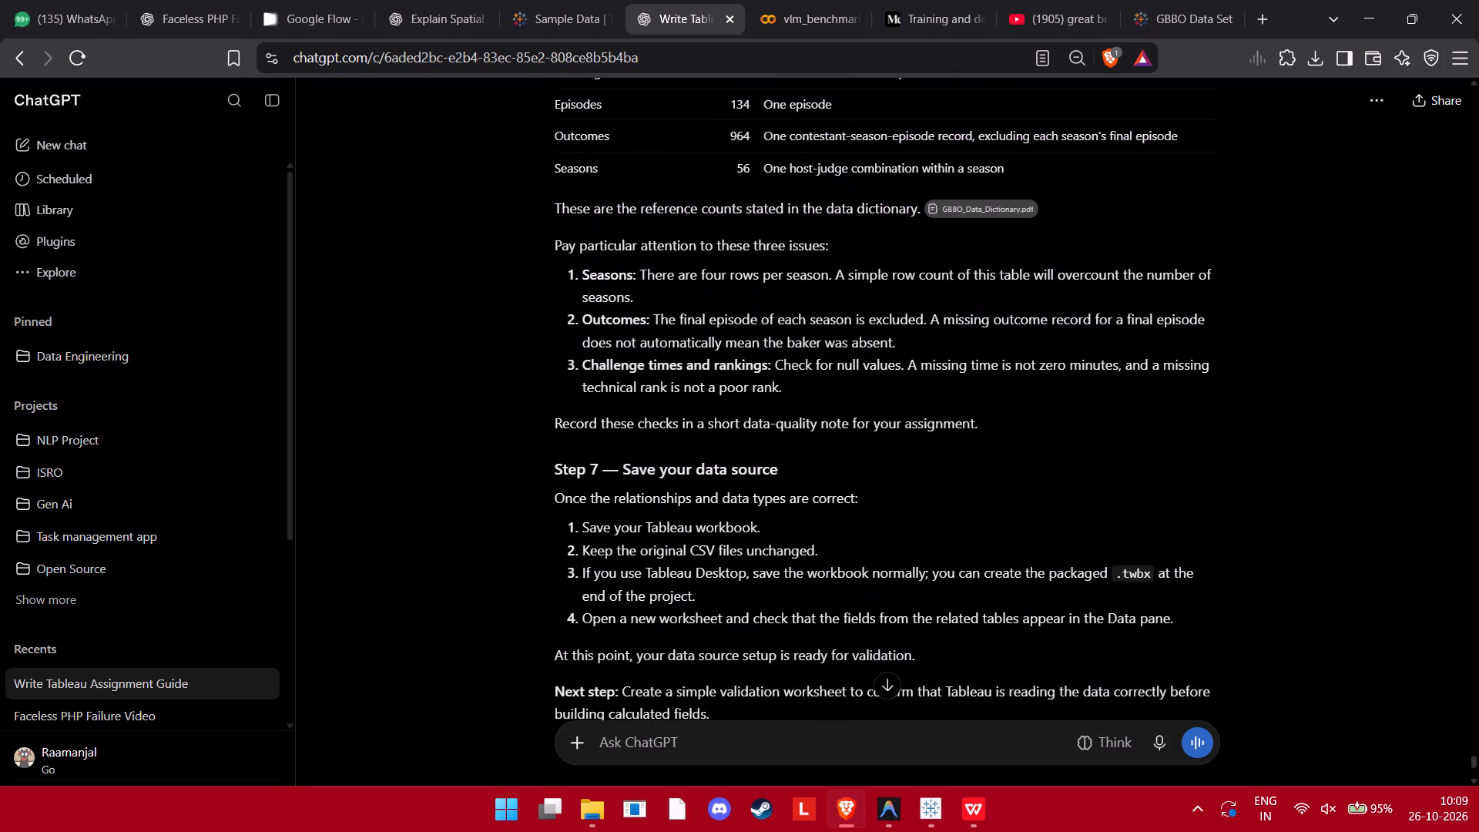
{"action": "scroll", "coordinate": [592, 536], "scroll_direction": "down", "scroll_amount": 2}
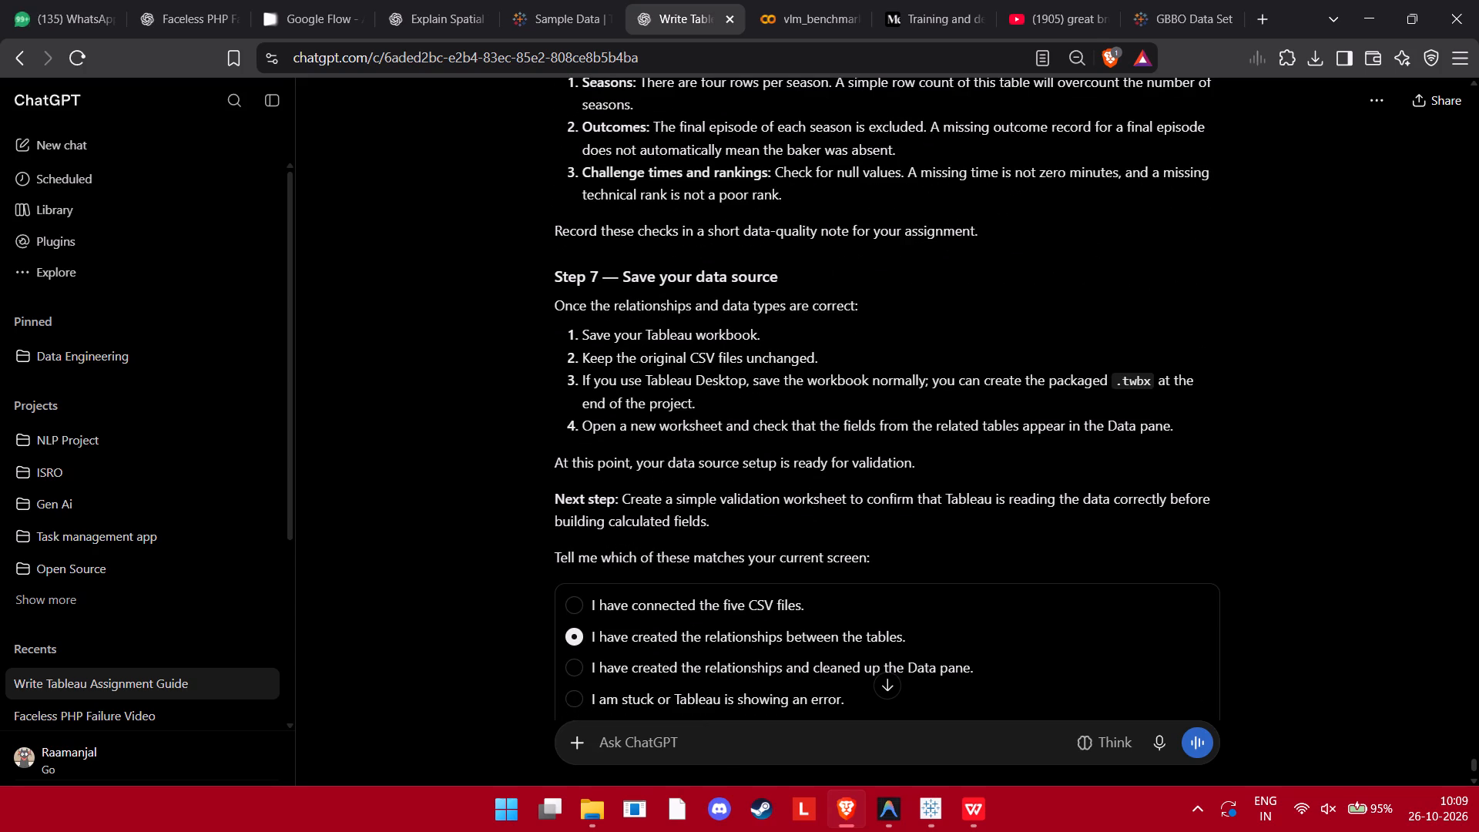
{"action": "scroll", "coordinate": [694, 306], "scroll_direction": "up", "scroll_amount": 5}
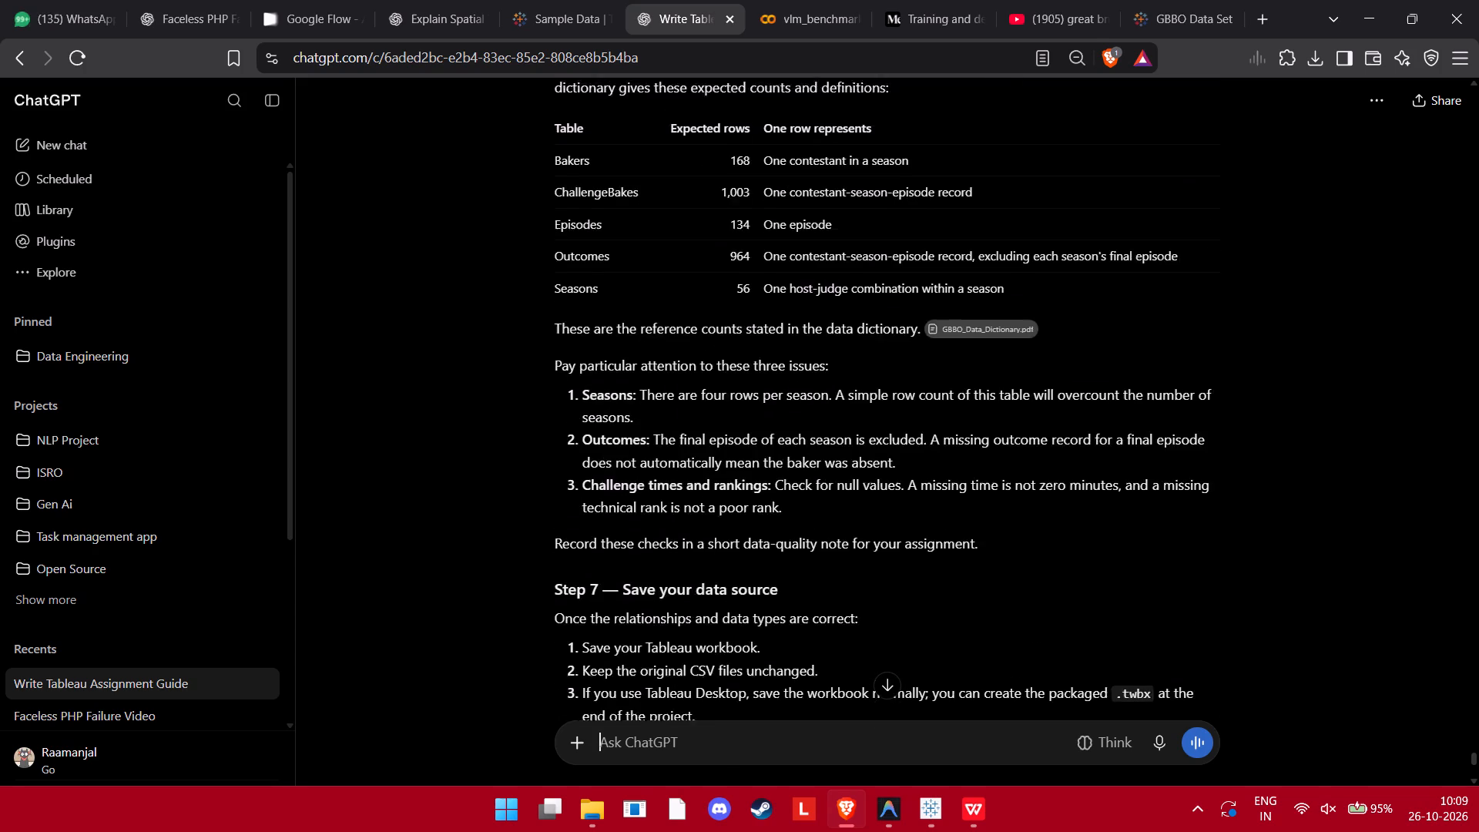